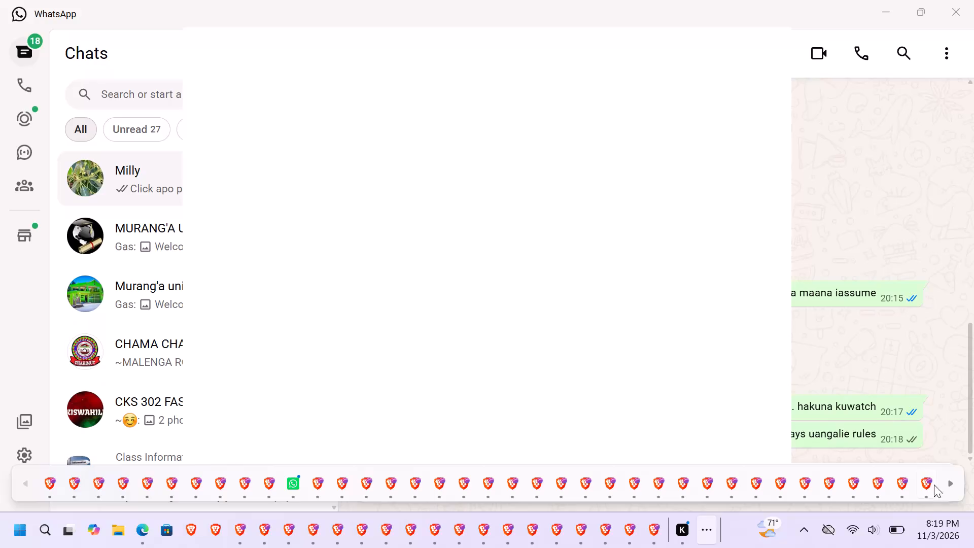
Switch to Chrome and open the Canva website in a new tab through a search for "canvas".
{"action": "left_click", "coordinate": [956, 491]}
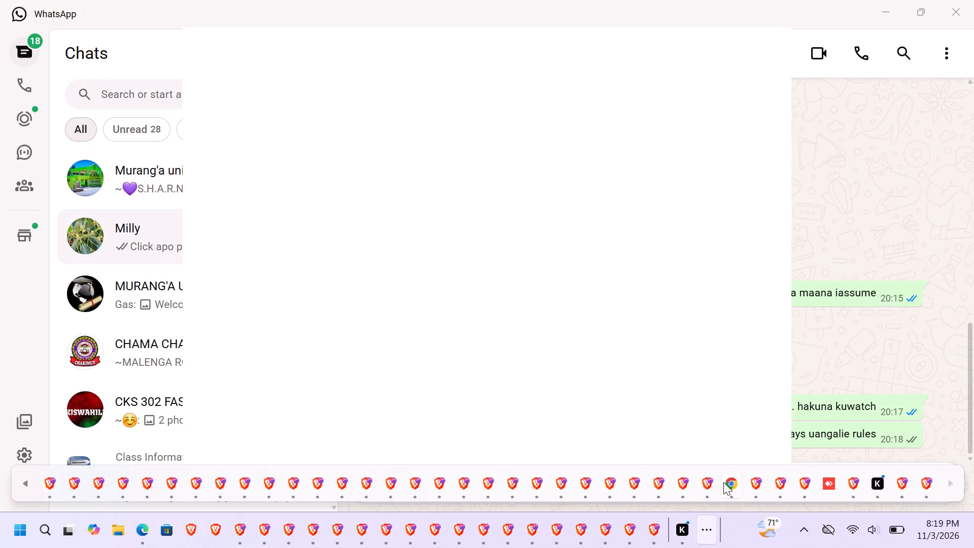
{"action": "left_click", "coordinate": [729, 489]}
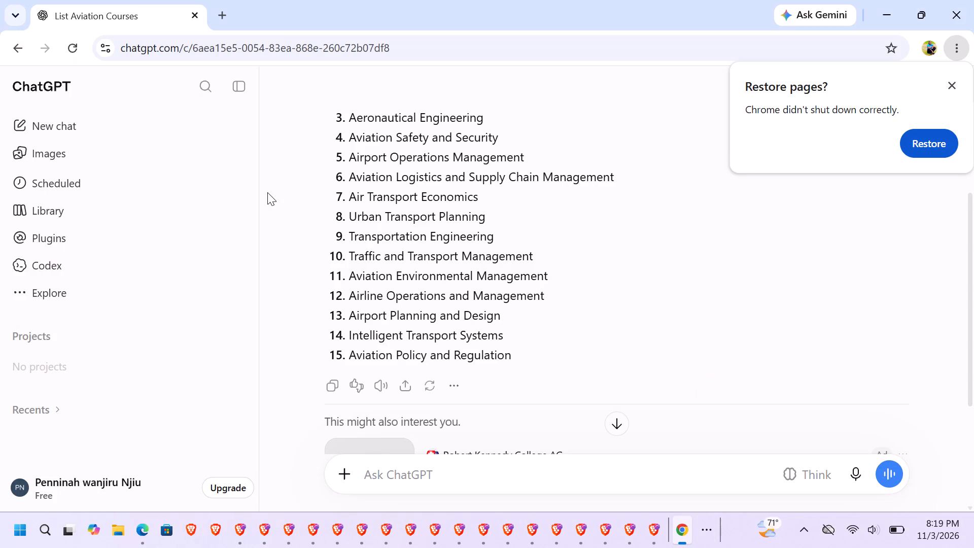
{"action": "left_click", "coordinate": [223, 19]}
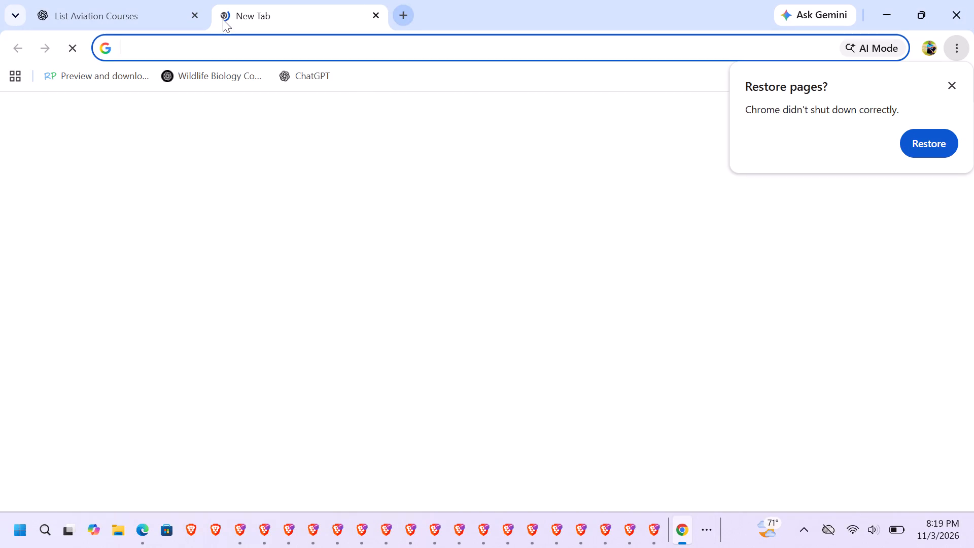
{"action": "left_click", "coordinate": [131, 47]}
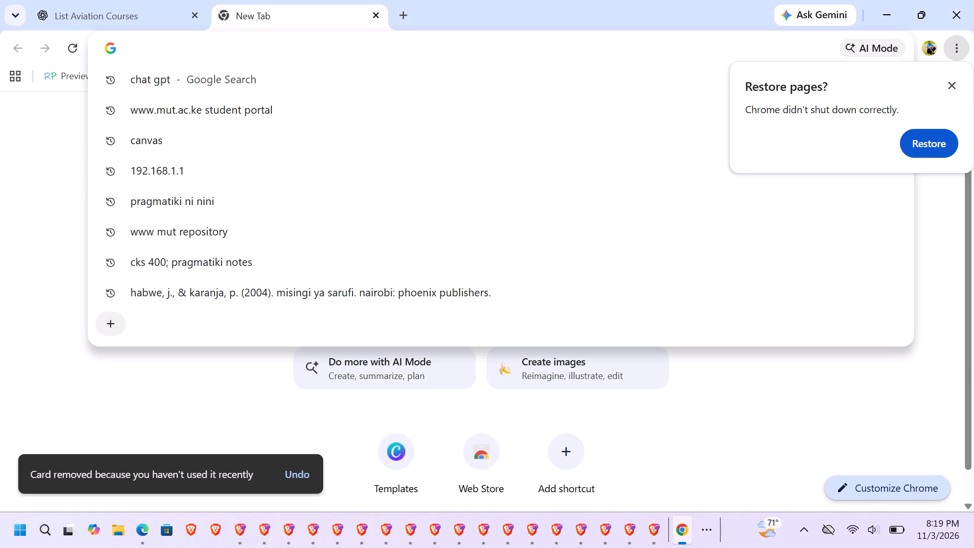
{"action": "left_click", "coordinate": [160, 133]}
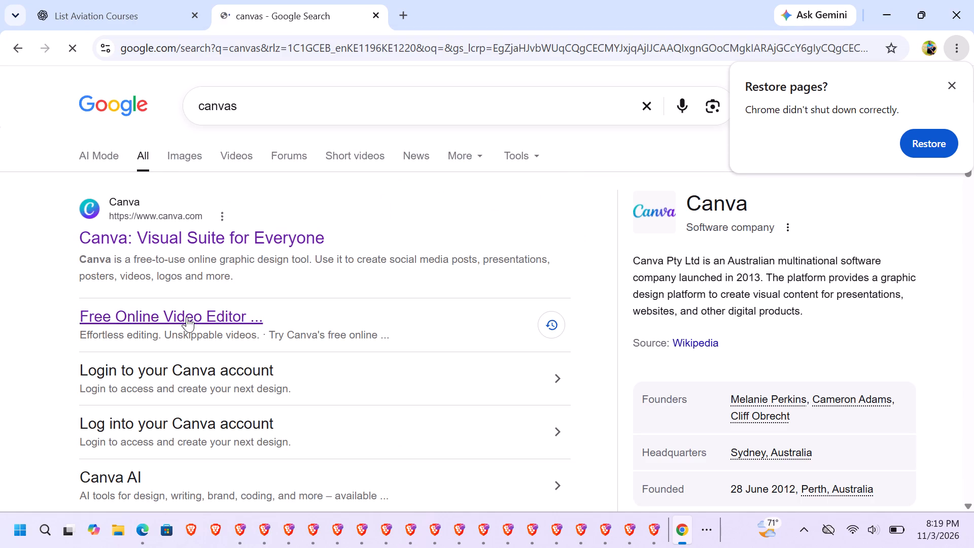
{"action": "left_click", "coordinate": [147, 242]}
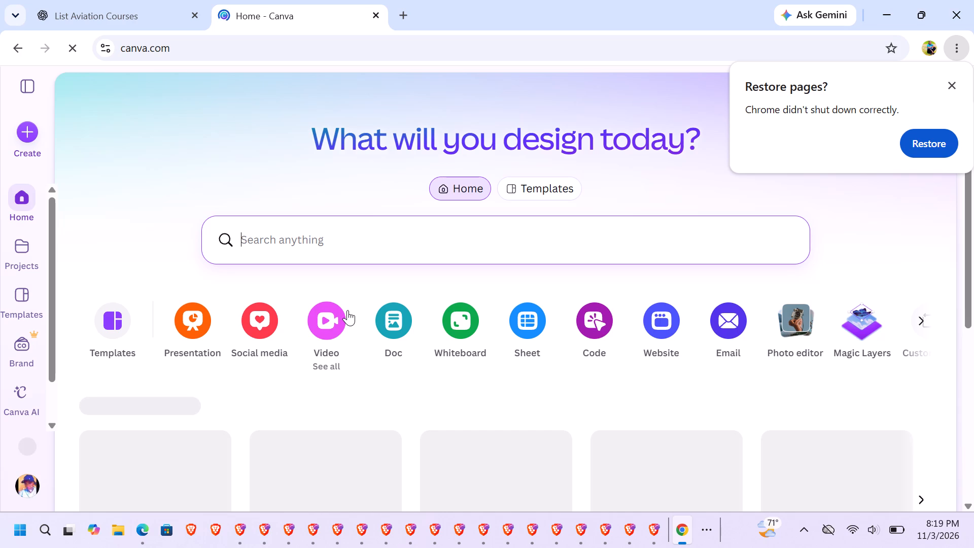
Show the Templates section of the Canva home page.
{"action": "left_click", "coordinate": [549, 184]}
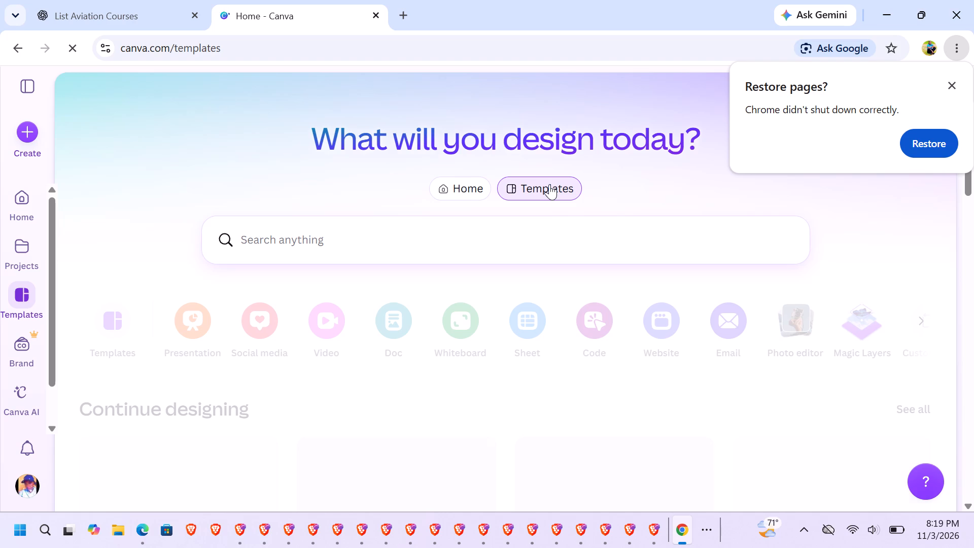
{"action": "left_click", "coordinate": [465, 185]}
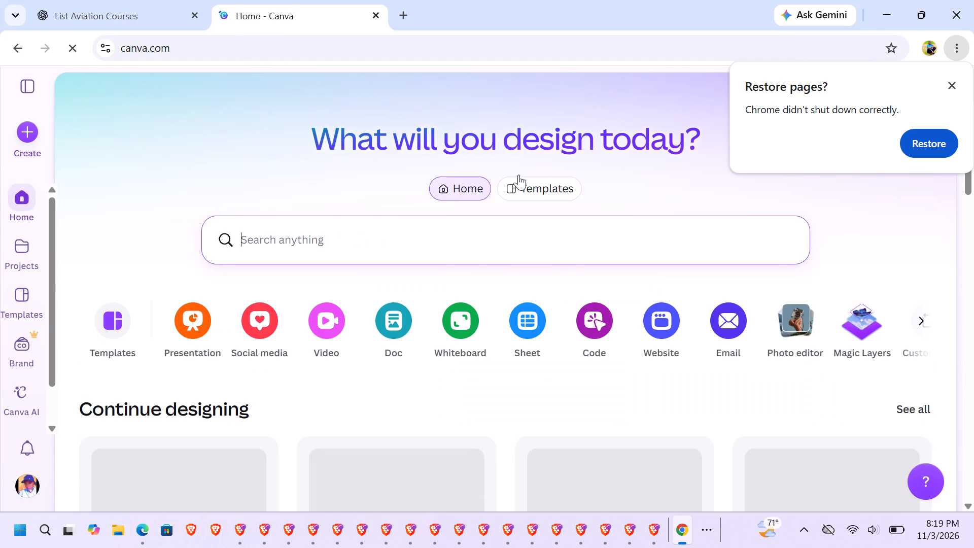
{"action": "left_click", "coordinate": [535, 177]}
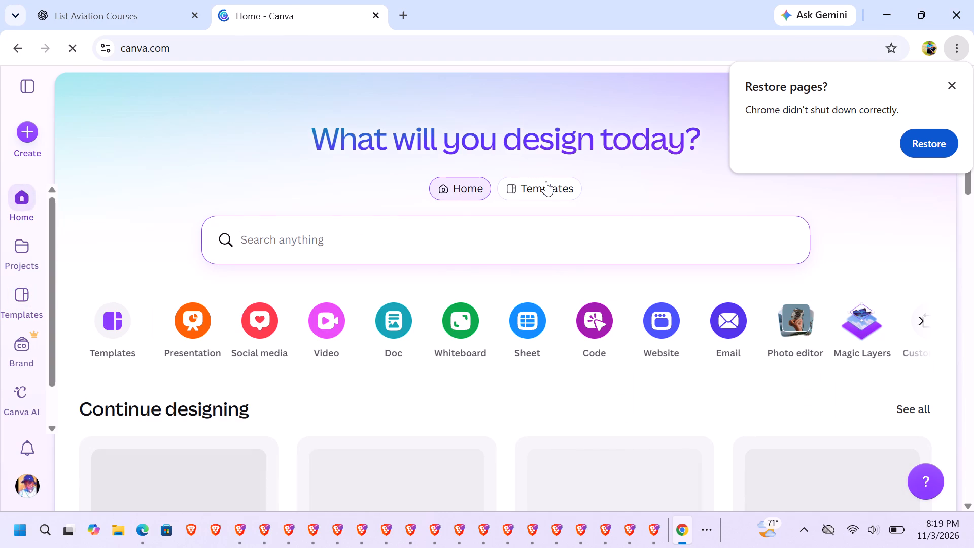
{"action": "left_click", "coordinate": [546, 181]}
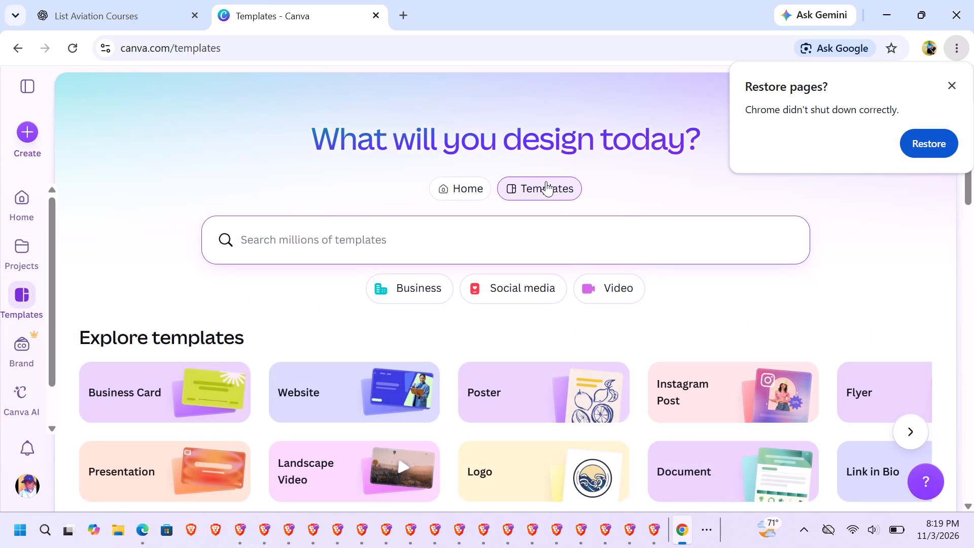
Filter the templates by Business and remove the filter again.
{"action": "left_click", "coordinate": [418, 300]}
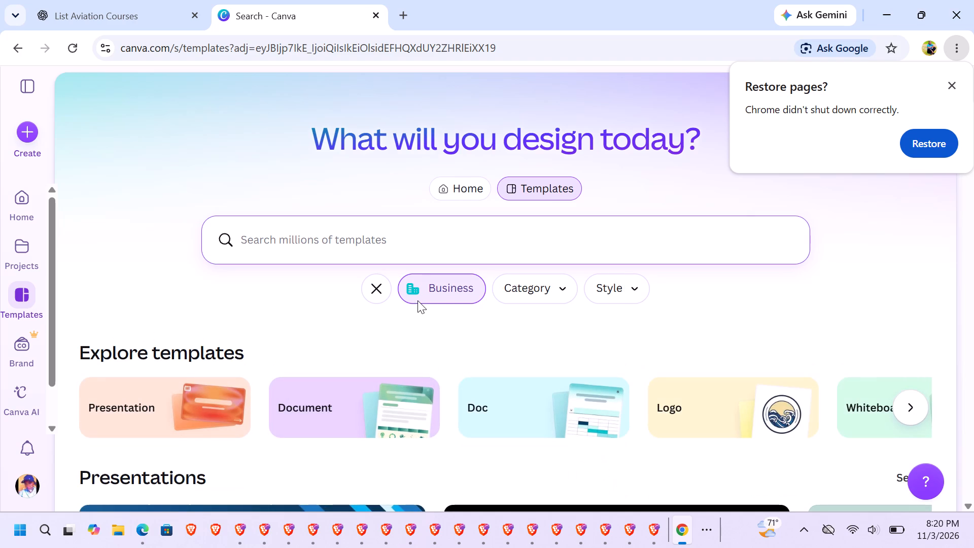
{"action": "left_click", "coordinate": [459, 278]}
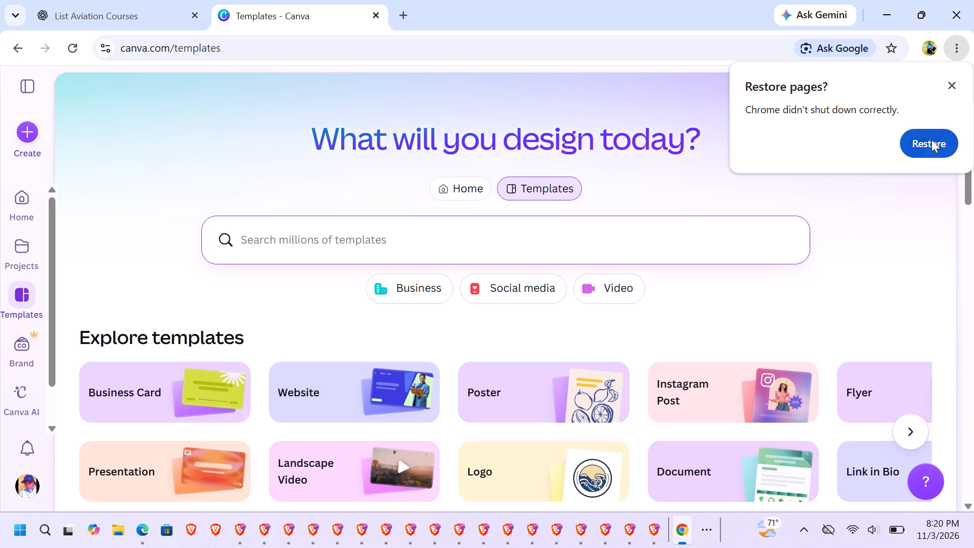
Dismiss the browser's offer to restore pages.
{"action": "left_click", "coordinate": [946, 84]}
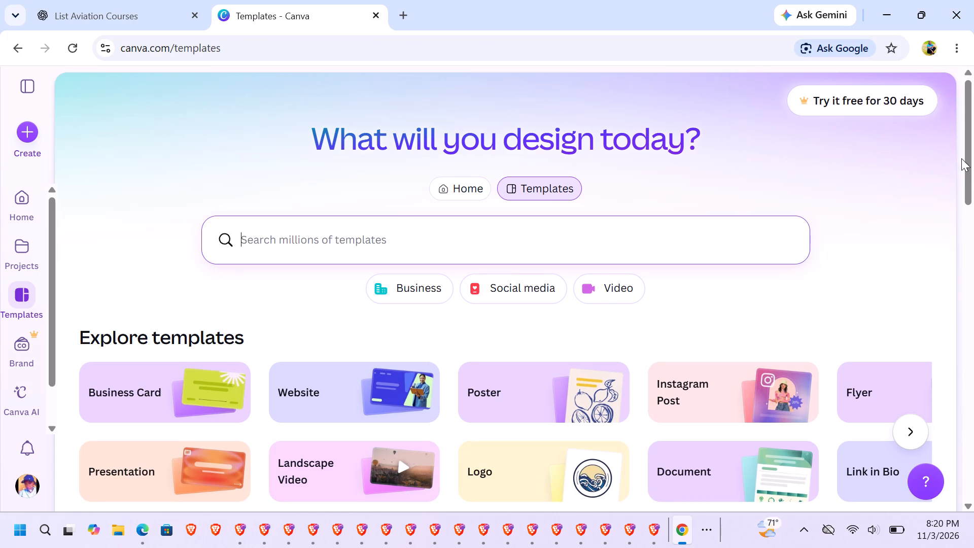
Browse the suggested templates, preview the Black And Orange Modern Manager Business Card, and close the preview.
{"action": "left_click_drag", "start_coordinate": [963, 160], "coordinate": [973, 253]}
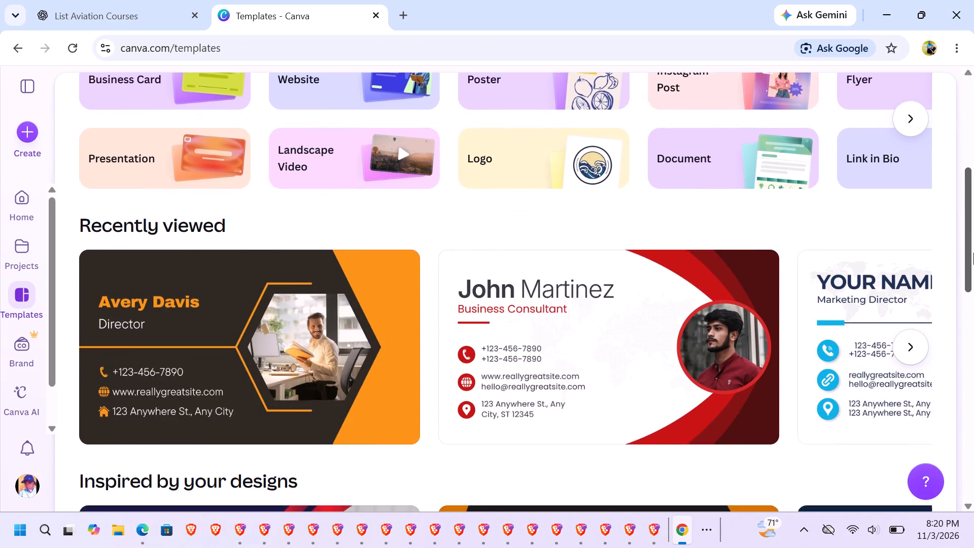
{"action": "left_click_drag", "start_coordinate": [973, 253], "coordinate": [973, 278]}
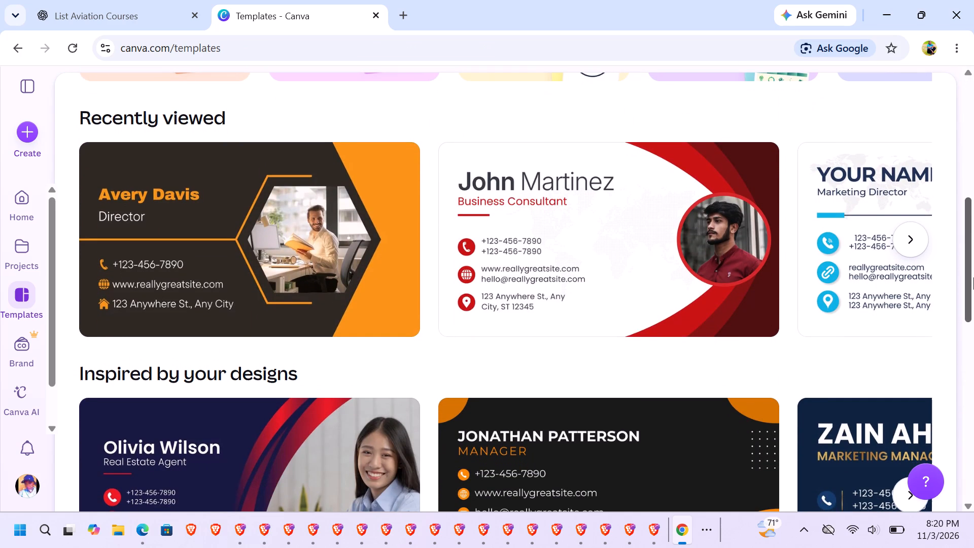
{"action": "left_click_drag", "start_coordinate": [973, 278], "coordinate": [973, 304]}
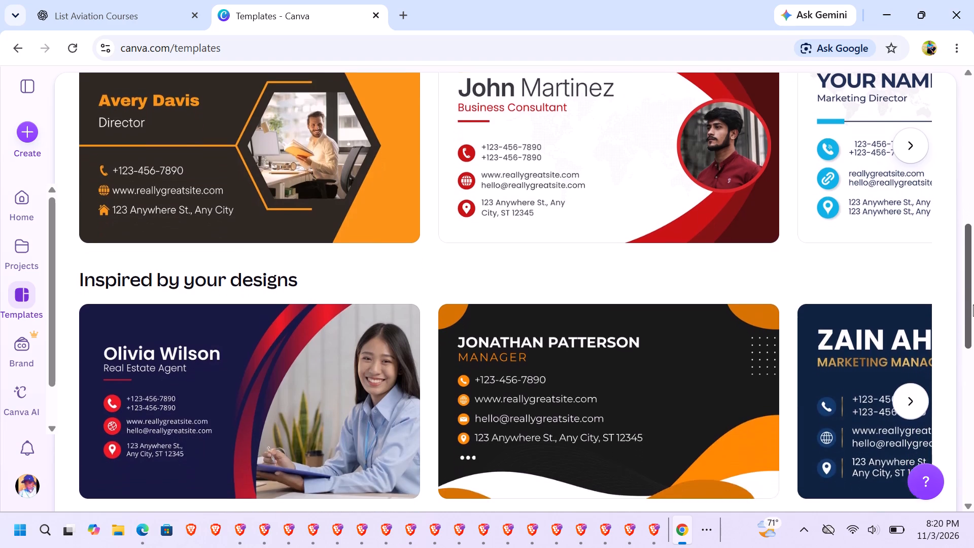
{"action": "left_click_drag", "start_coordinate": [973, 304], "coordinate": [970, 346]}
{"action": "left_click", "coordinate": [636, 258]}
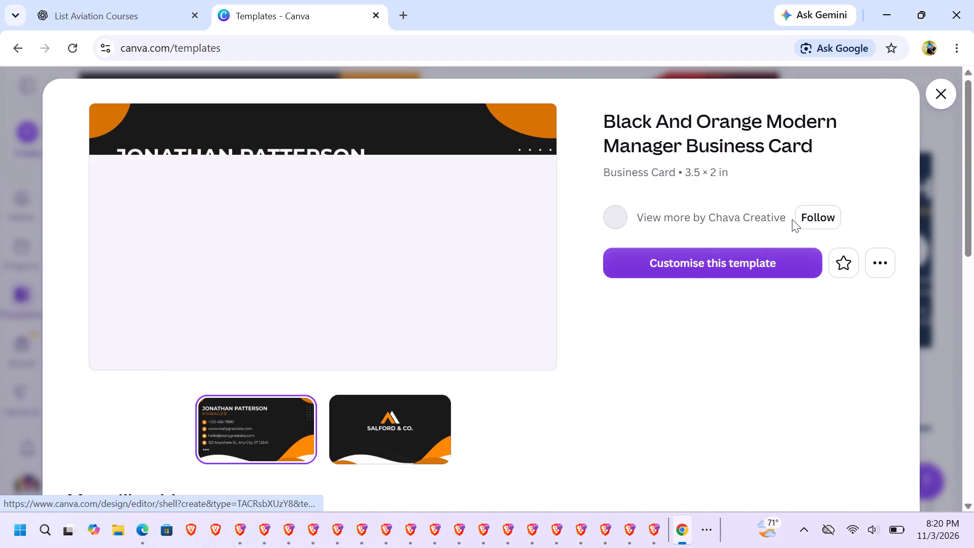
{"action": "left_click", "coordinate": [936, 96]}
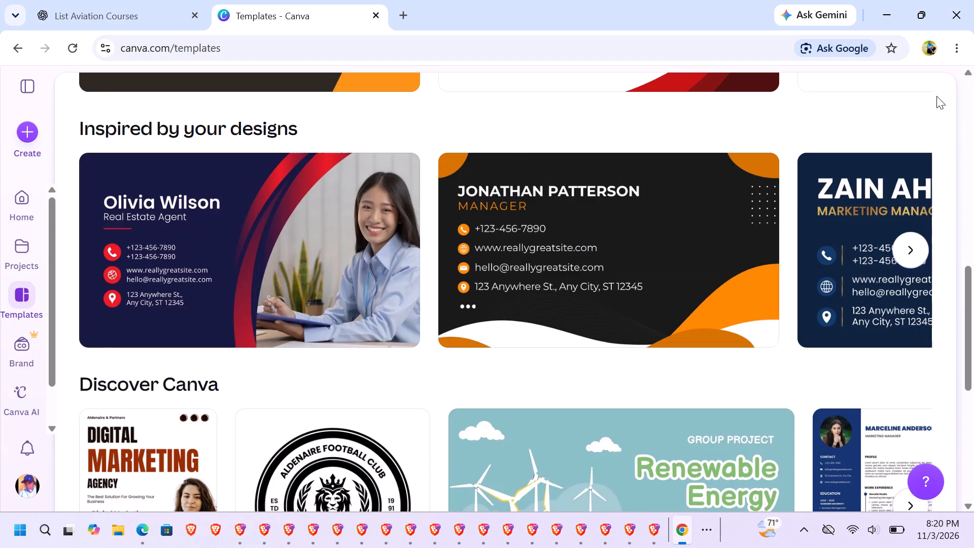
Open the navy and red real estate agent business card template from the suggested designs for customising.
{"action": "left_click", "coordinate": [347, 258]}
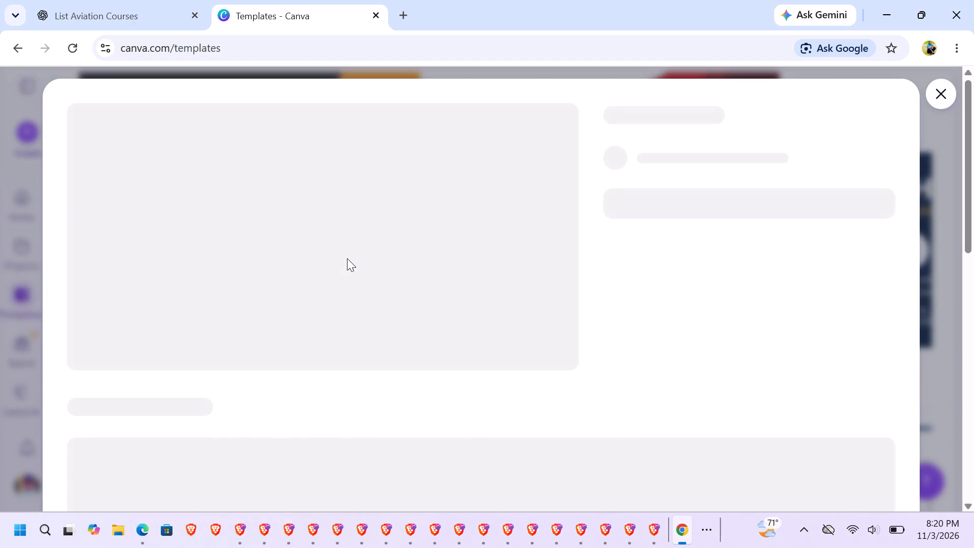
{"action": "left_click", "coordinate": [695, 275]}
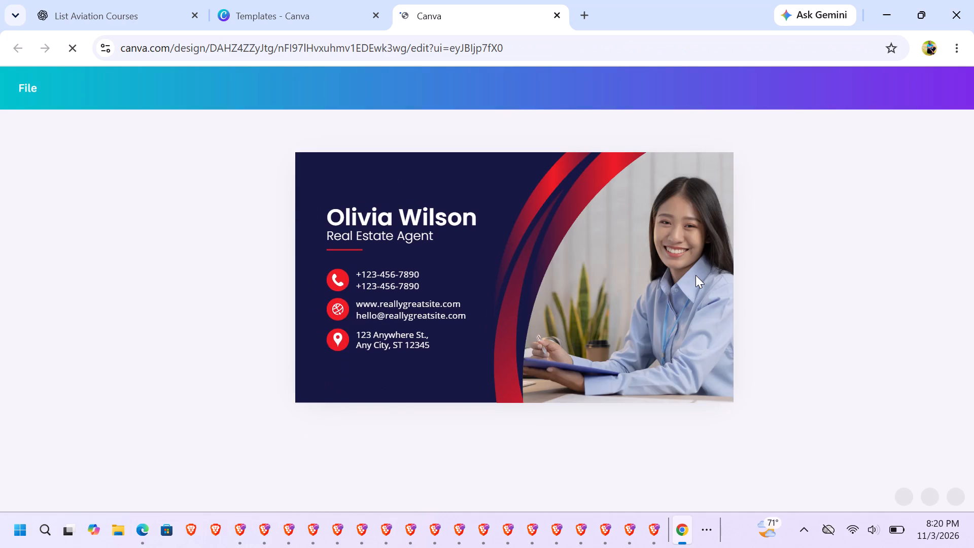
Delete the website and e-mail text and the phone numbers from the card's front page.
{"action": "left_click", "coordinate": [404, 209]}
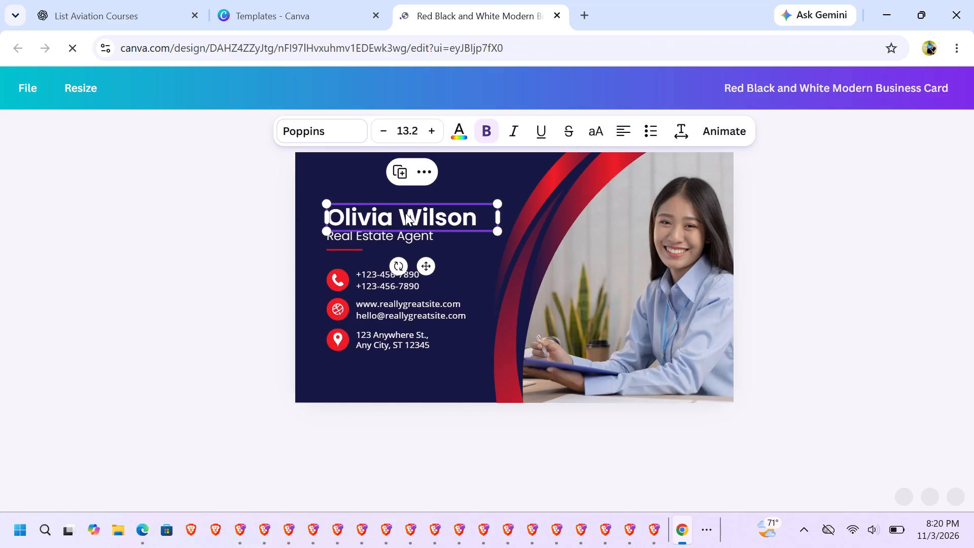
{"action": "left_click", "coordinate": [424, 171]}
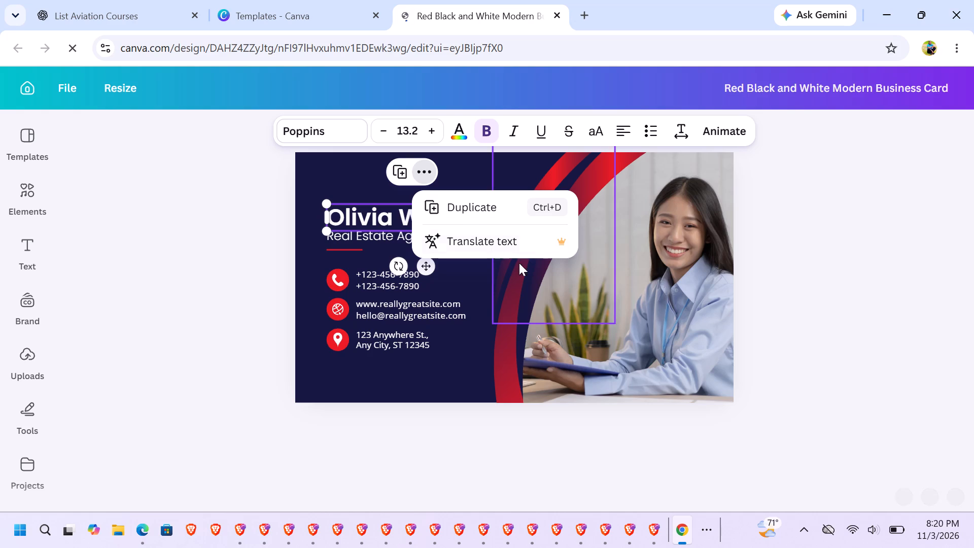
{"action": "left_click", "coordinate": [439, 309]}
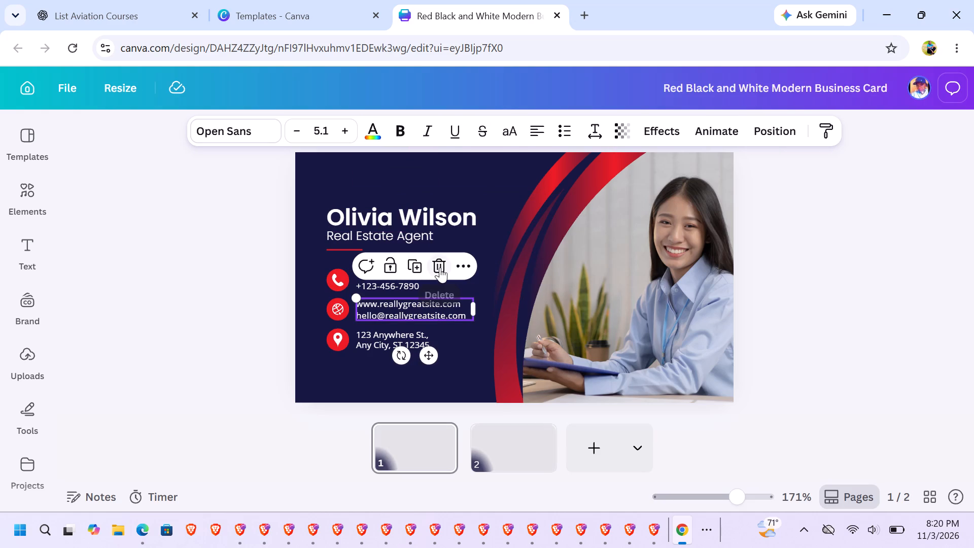
{"action": "left_click", "coordinate": [440, 267]}
{"action": "left_click", "coordinate": [409, 284]}
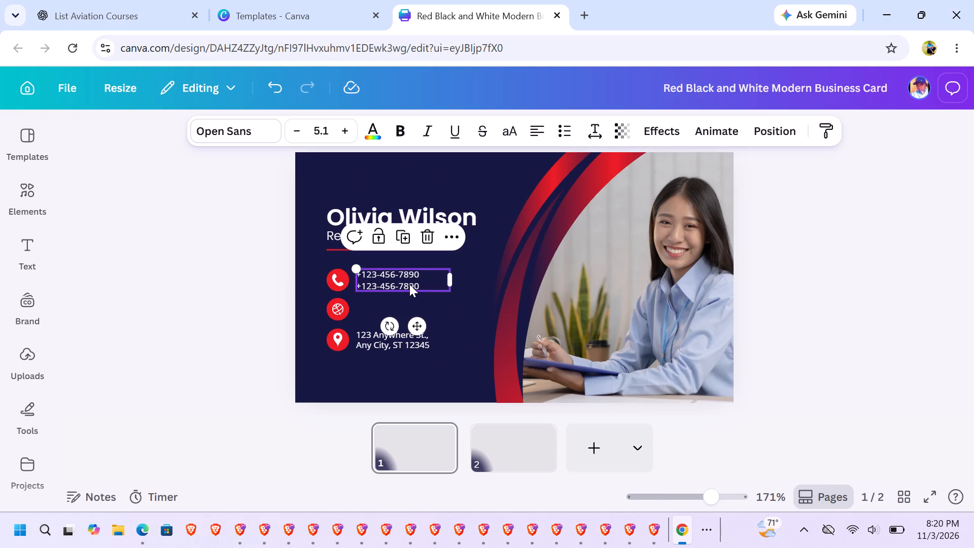
{"action": "left_click", "coordinate": [429, 243]}
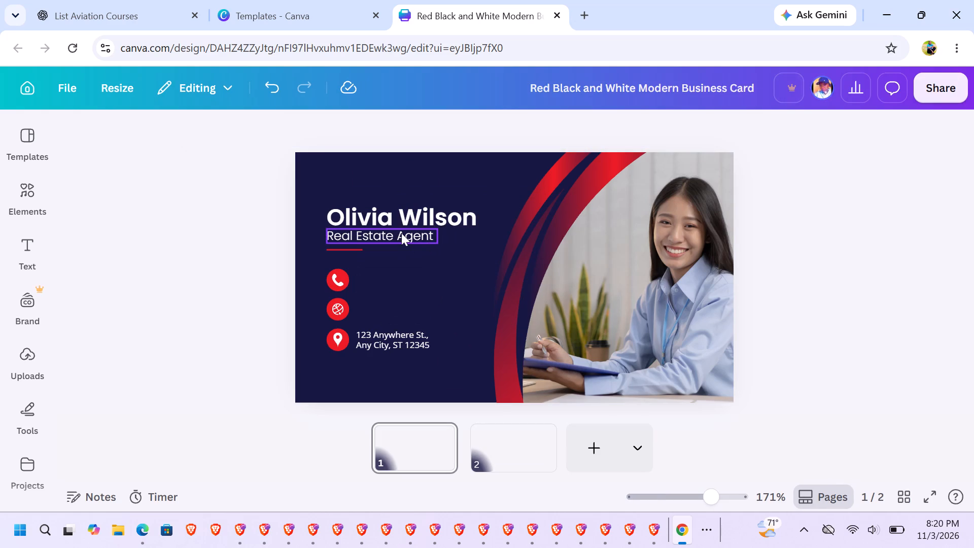
Delete the Real Estate Agent title, the large name heading and the short red line from the card's front page.
{"action": "left_click", "coordinate": [401, 233]}
{"action": "left_click", "coordinate": [406, 199]}
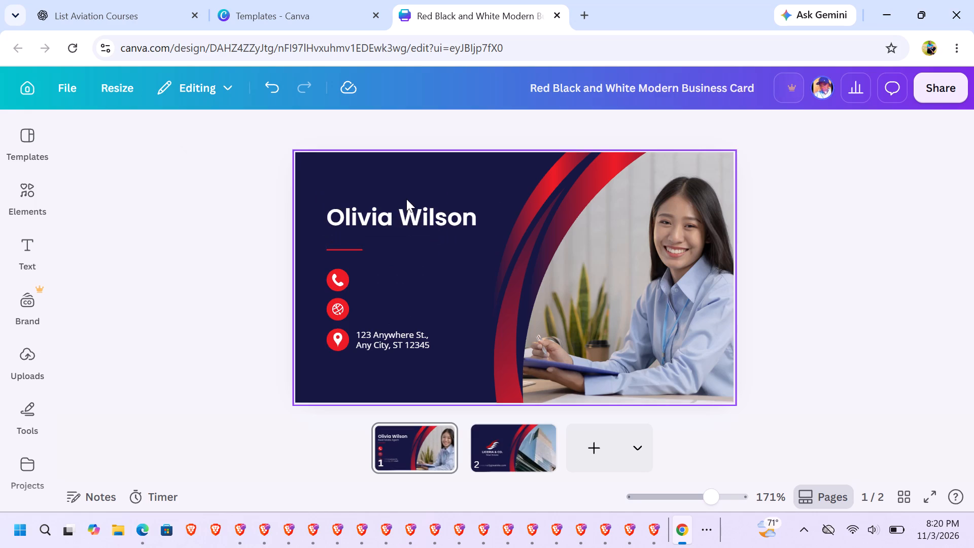
{"action": "left_click", "coordinate": [413, 216]}
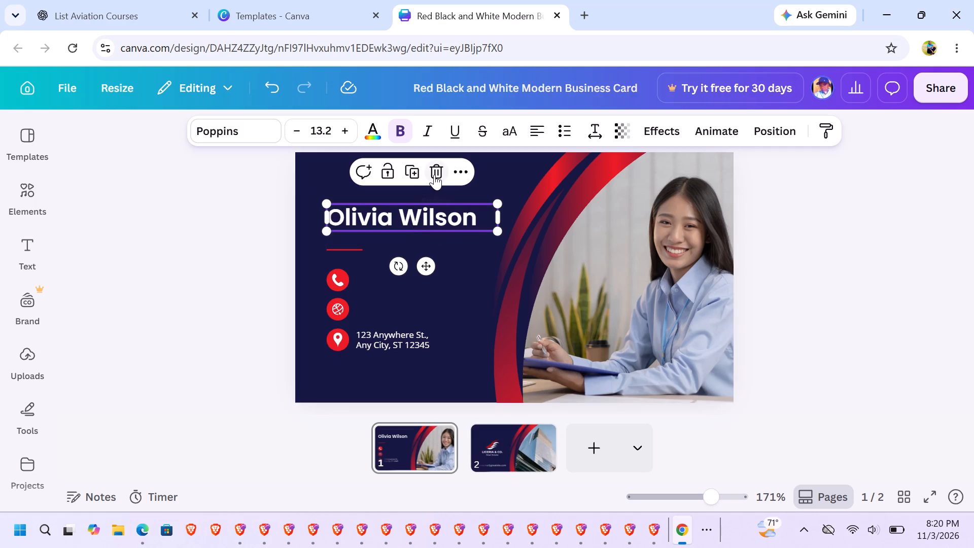
{"action": "left_click", "coordinate": [434, 175]}
{"action": "left_click", "coordinate": [353, 250]}
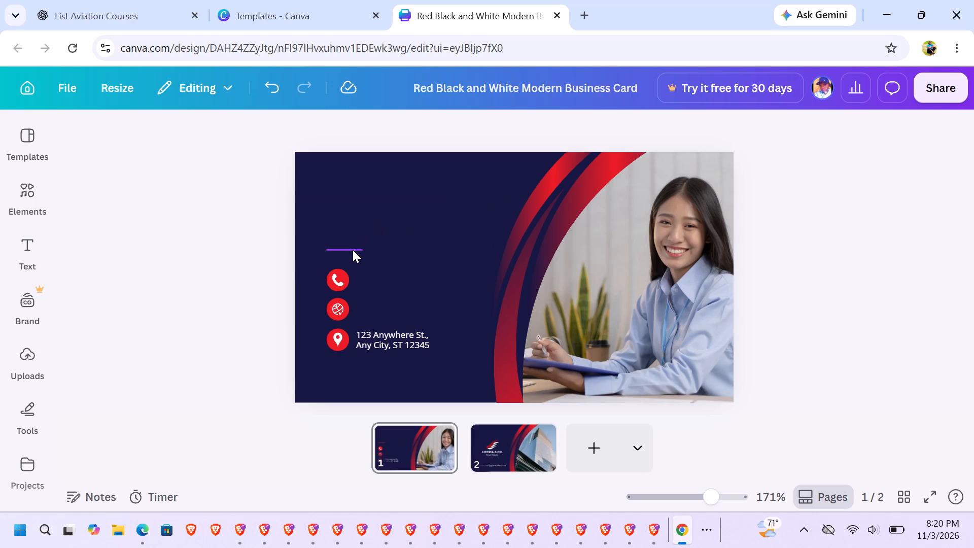
{"action": "left_click", "coordinate": [360, 222]}
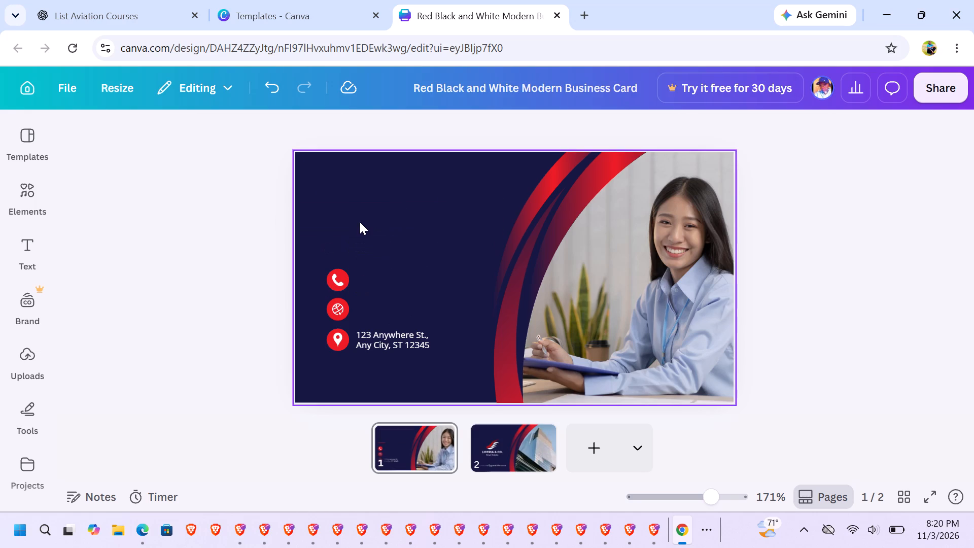
Delete the phone and globe icons together with their red circles from the card's front page.
{"action": "left_click", "coordinate": [338, 280]}
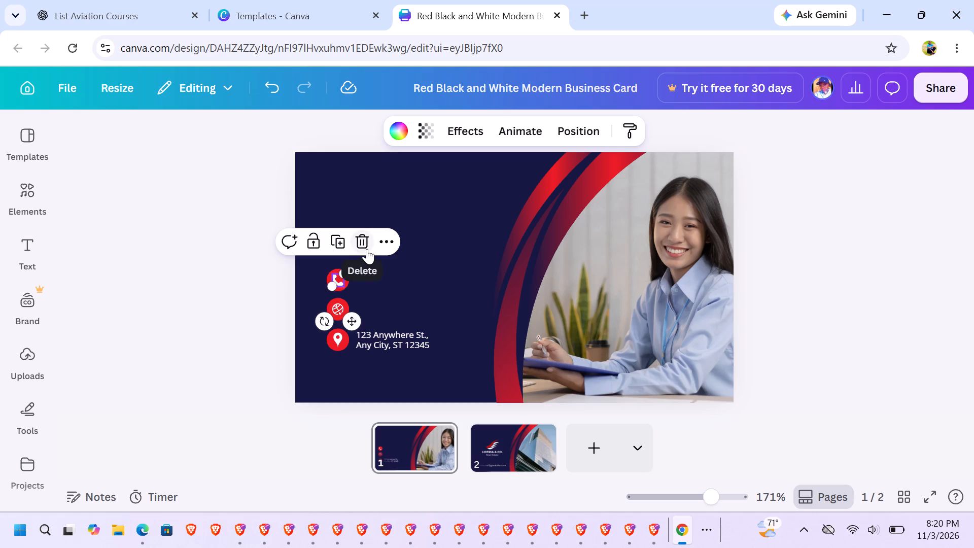
{"action": "left_click", "coordinate": [367, 249]}
{"action": "left_click", "coordinate": [344, 278]}
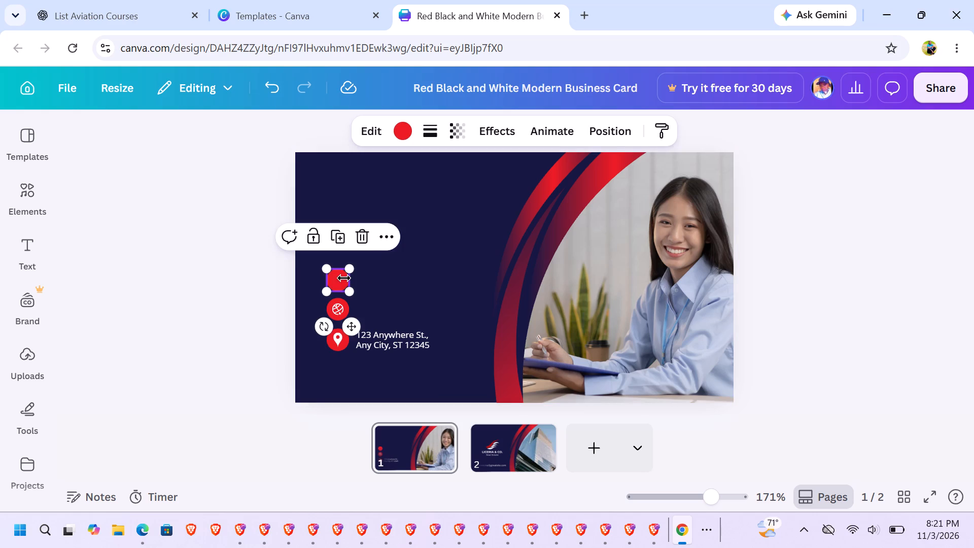
{"action": "left_click", "coordinate": [360, 237]}
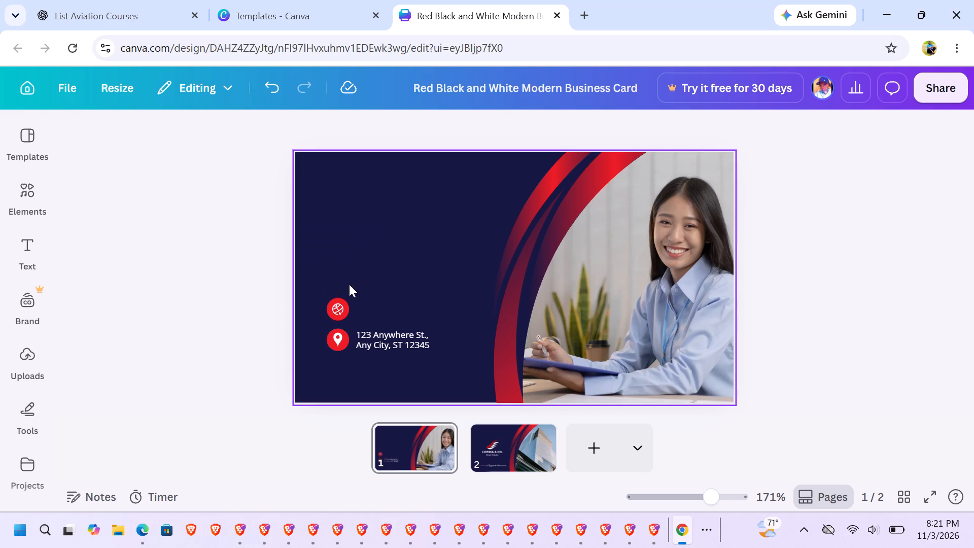
{"action": "left_click", "coordinate": [339, 298]}
{"action": "left_click", "coordinate": [361, 260]}
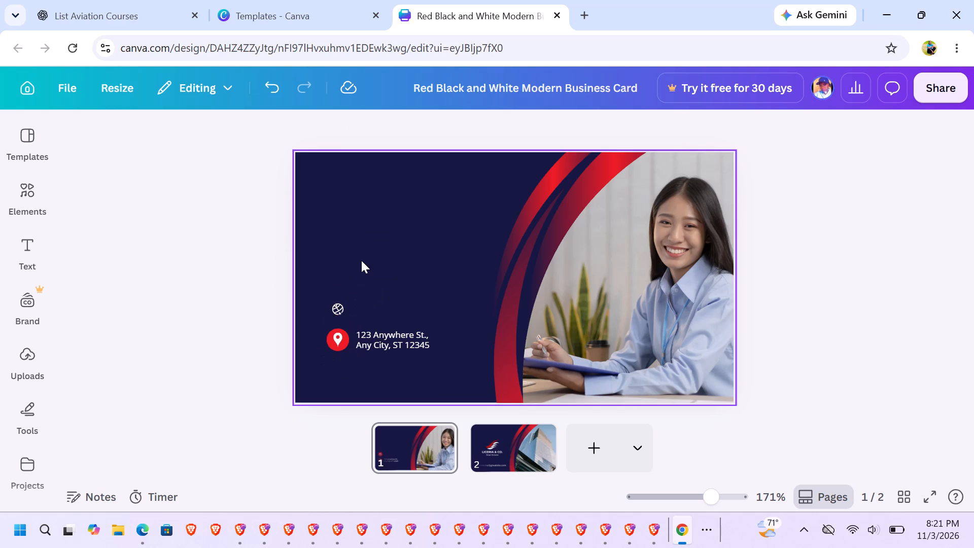
{"action": "left_click", "coordinate": [340, 307]}
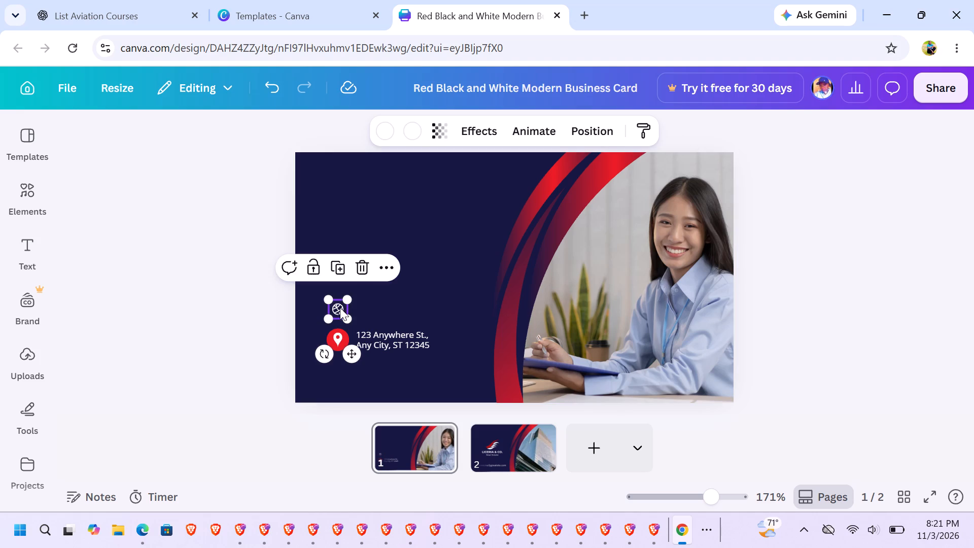
{"action": "left_click", "coordinate": [365, 274]}
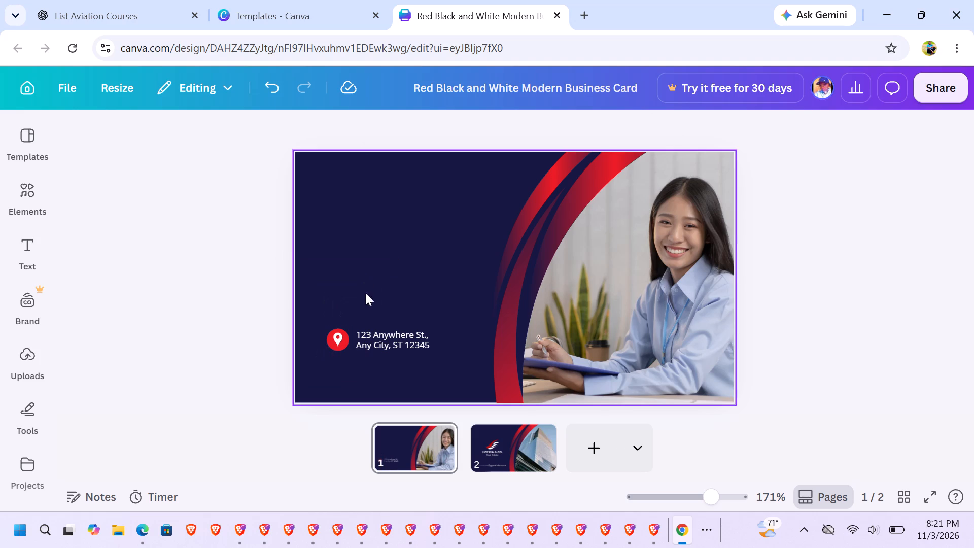
Delete the street address text, the location pin icon and its red circle from the card's front page.
{"action": "left_click", "coordinate": [382, 336]}
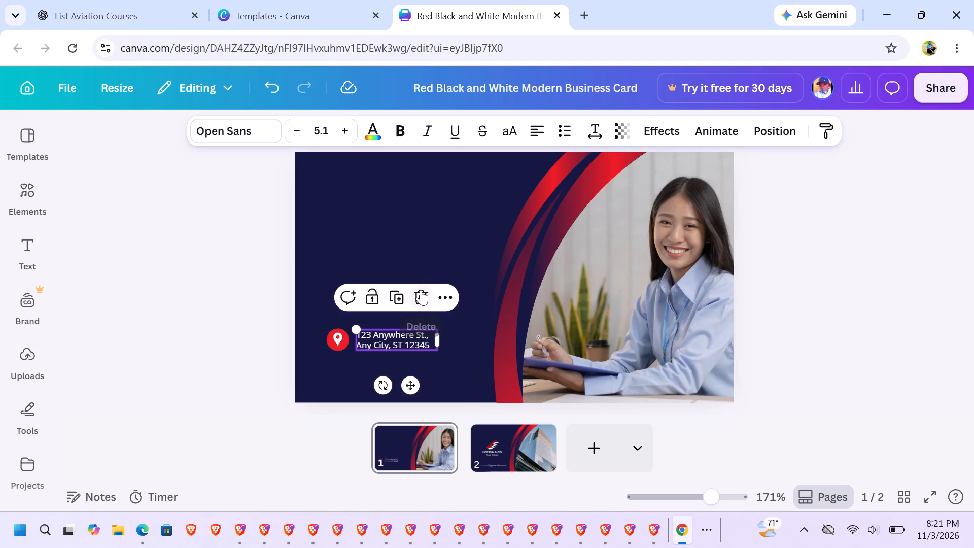
{"action": "left_click", "coordinate": [421, 290]}
{"action": "left_click", "coordinate": [337, 344]}
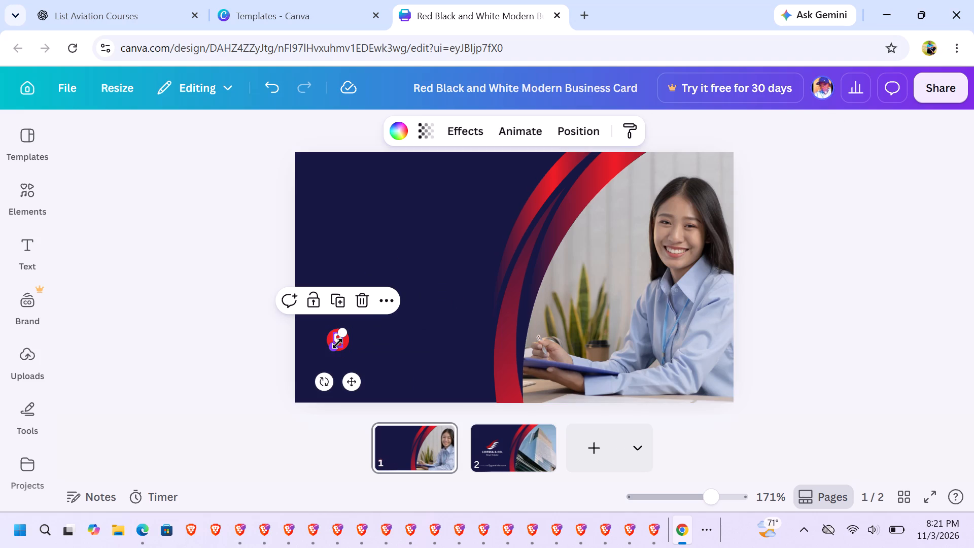
{"action": "left_click", "coordinate": [360, 301]}
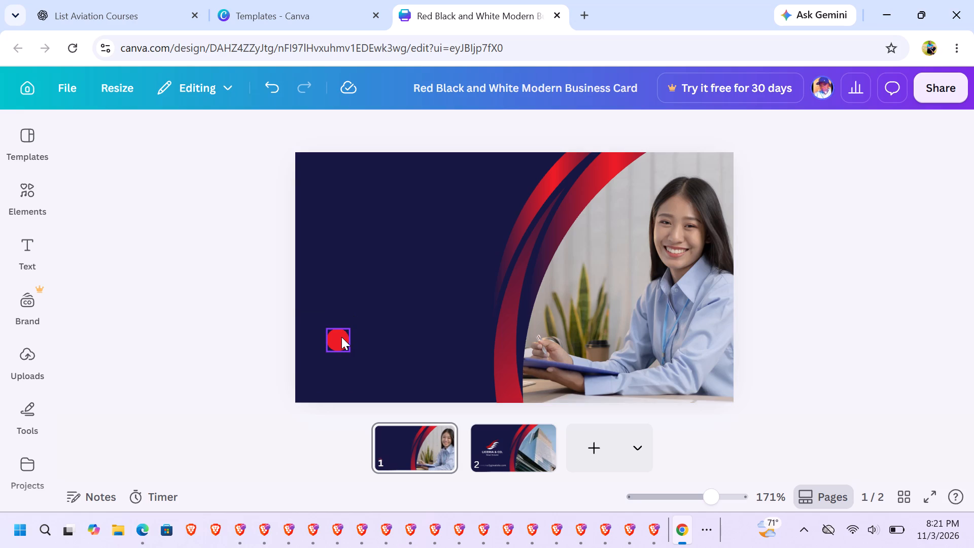
{"action": "left_click", "coordinate": [341, 337]}
{"action": "left_click", "coordinate": [358, 304]}
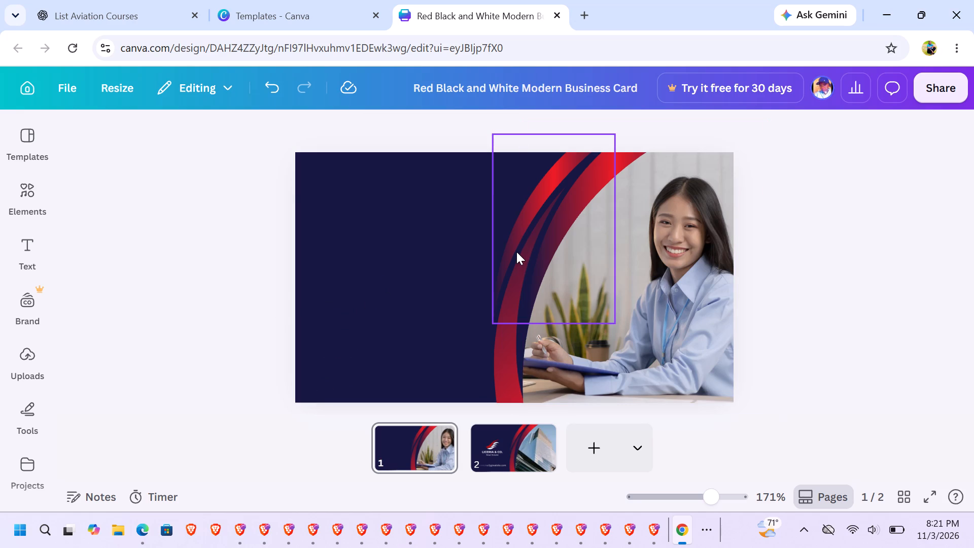
Delete the stock photo of the woman from the front page's curved frame, keeping the frame itself.
{"action": "left_click", "coordinate": [682, 307]}
{"action": "left_click", "coordinate": [677, 390]}
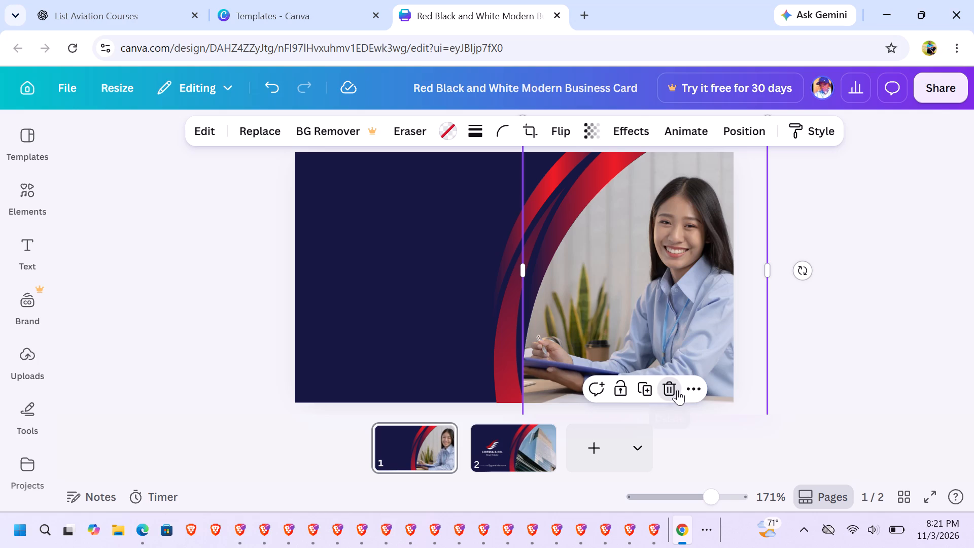
{"action": "left_click", "coordinate": [680, 434]}
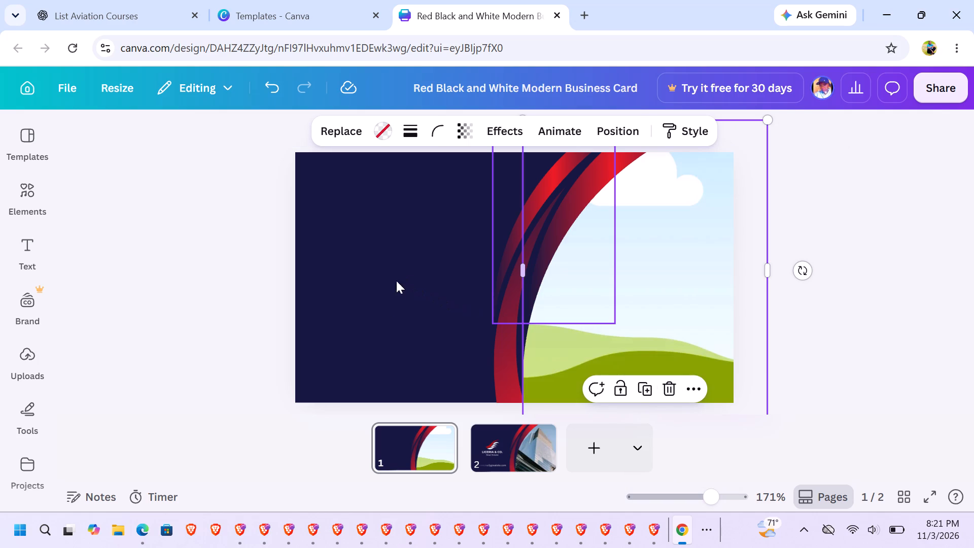
Switch to the Brave window with Fiverr and open the public preview of the freelancer's seller profile.
{"action": "left_click", "coordinate": [258, 530]}
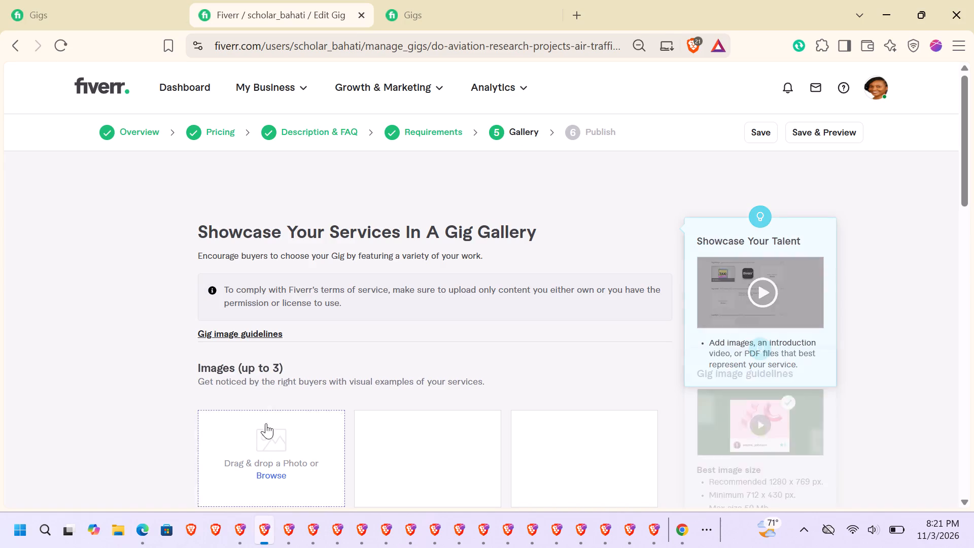
{"action": "left_click", "coordinate": [294, 71]}
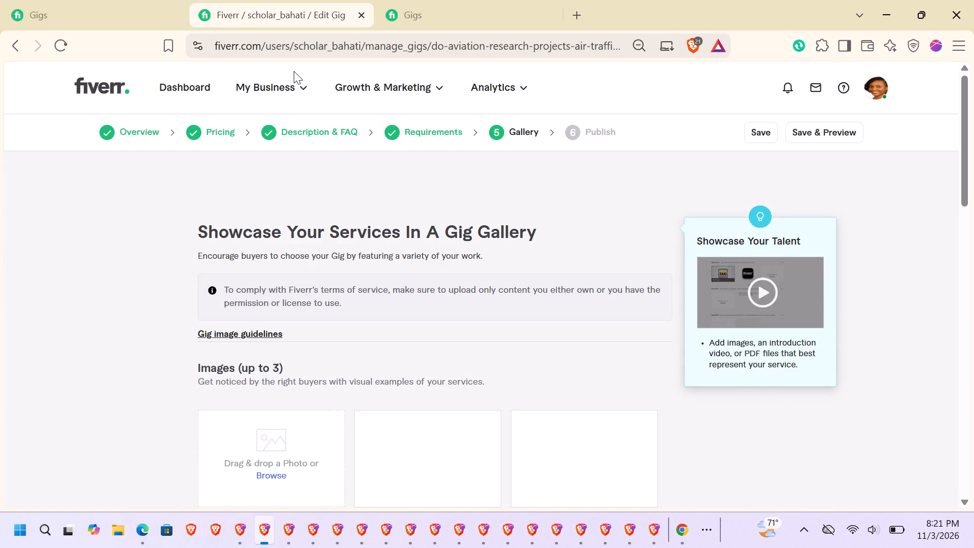
{"action": "left_click", "coordinate": [287, 89]}
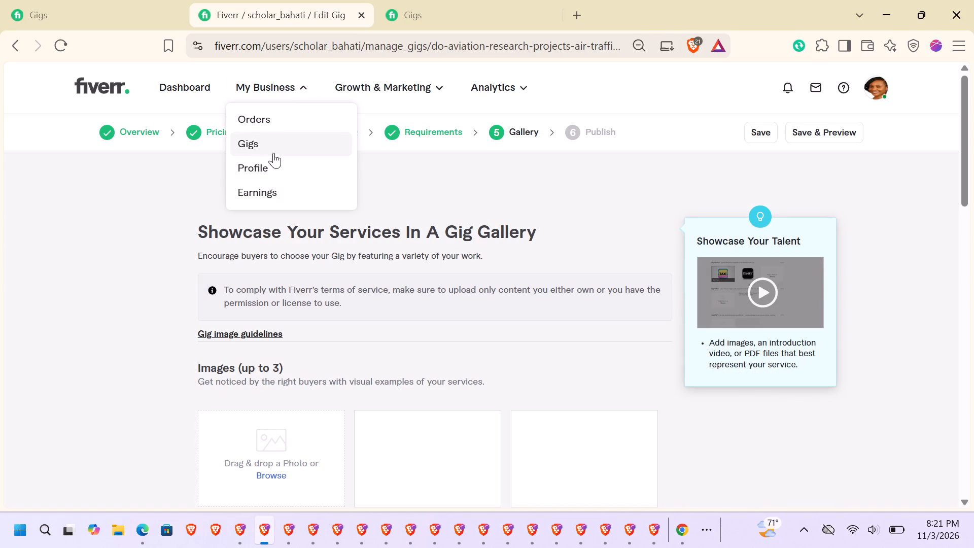
{"action": "left_click", "coordinate": [269, 166]}
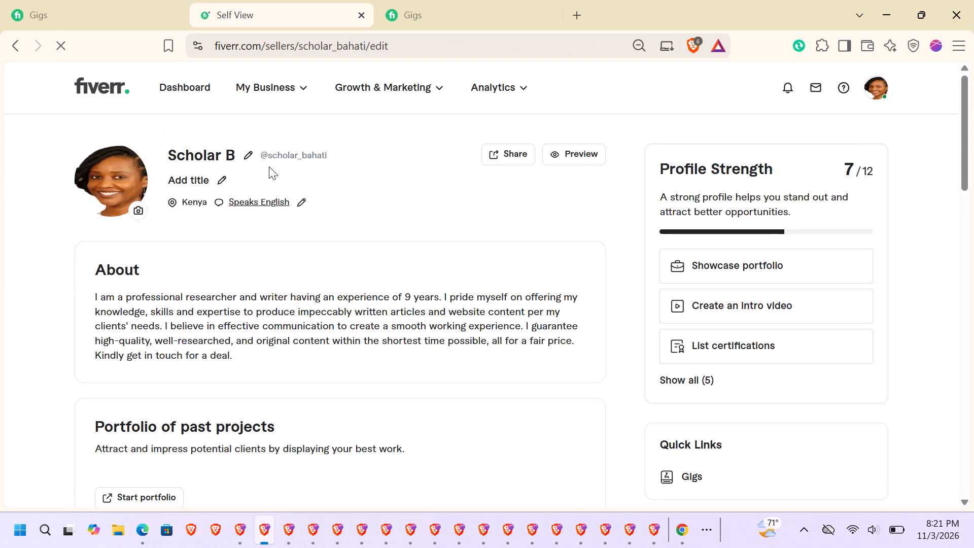
{"action": "left_click", "coordinate": [568, 152]}
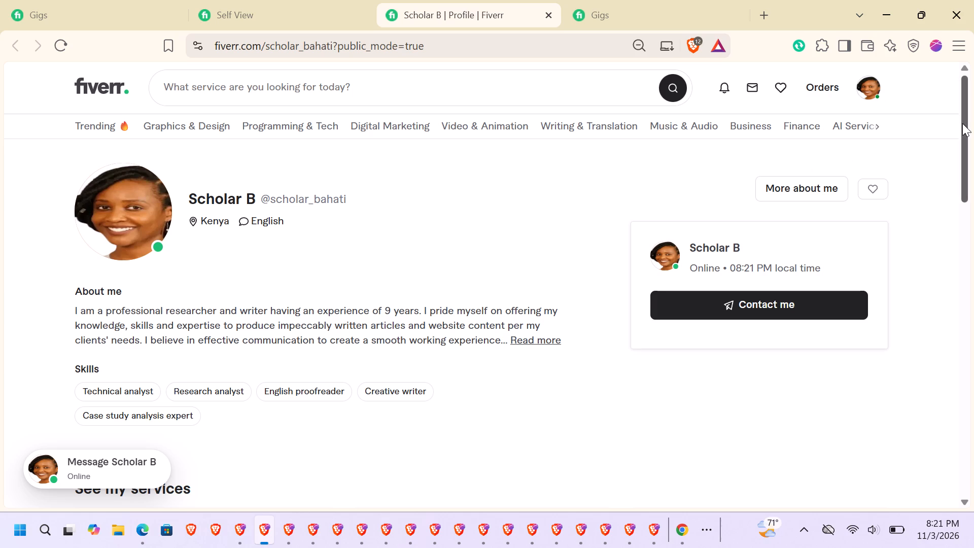
Enlarge the portrait of the first listed service and save it in Downloads under the freelancer's name as a WEBP file.
{"action": "left_click_drag", "start_coordinate": [962, 123], "coordinate": [973, 194]}
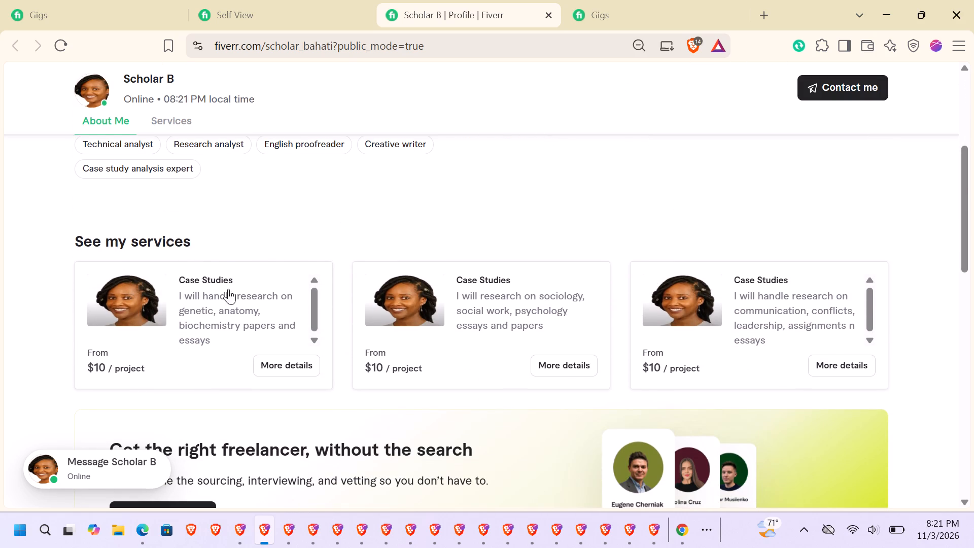
{"action": "left_click", "coordinate": [148, 289]}
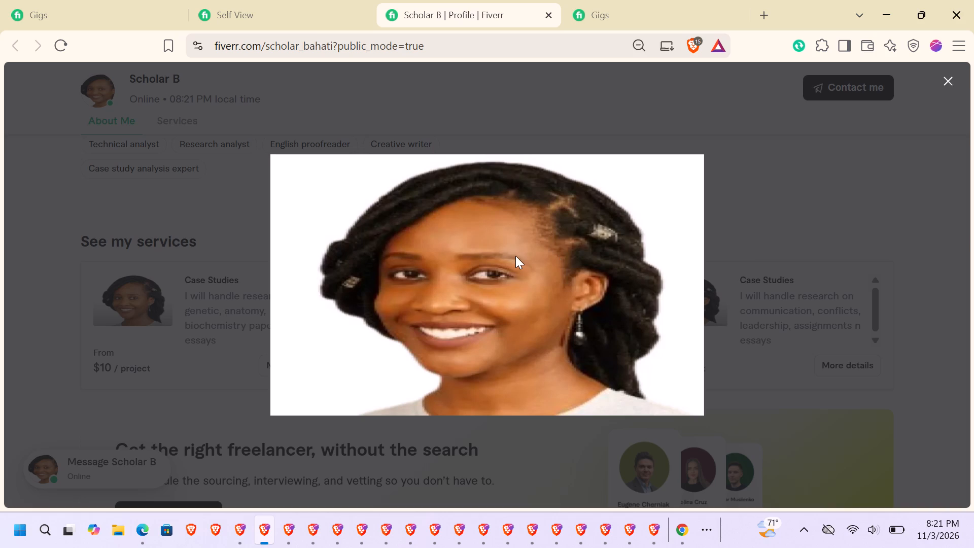
{"action": "right_click", "coordinate": [515, 256]}
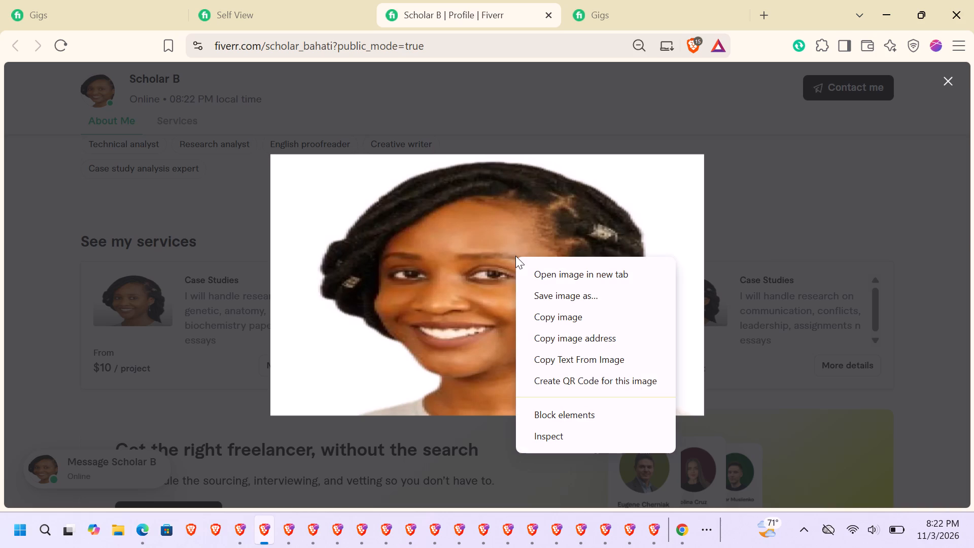
{"action": "left_click", "coordinate": [563, 299]}
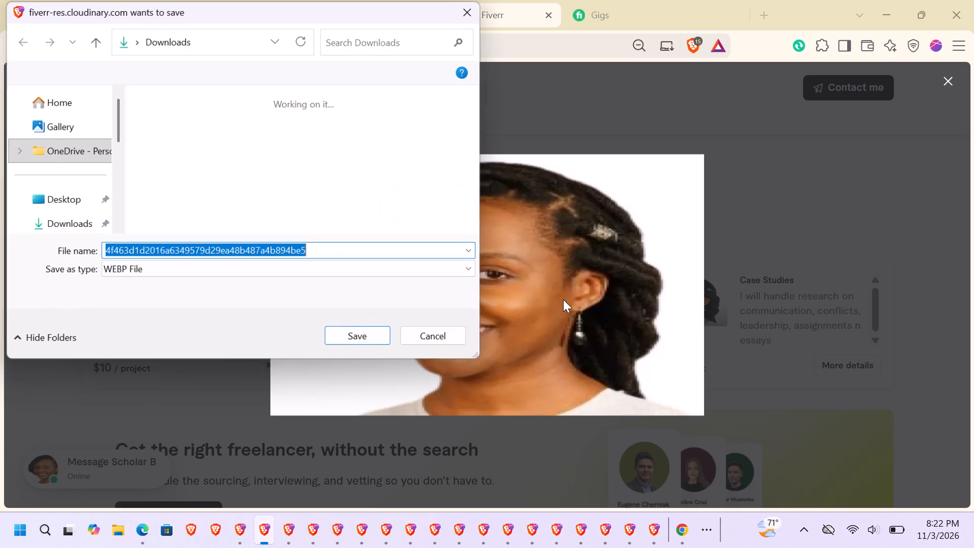
{"action": "left_click", "coordinate": [78, 218]}
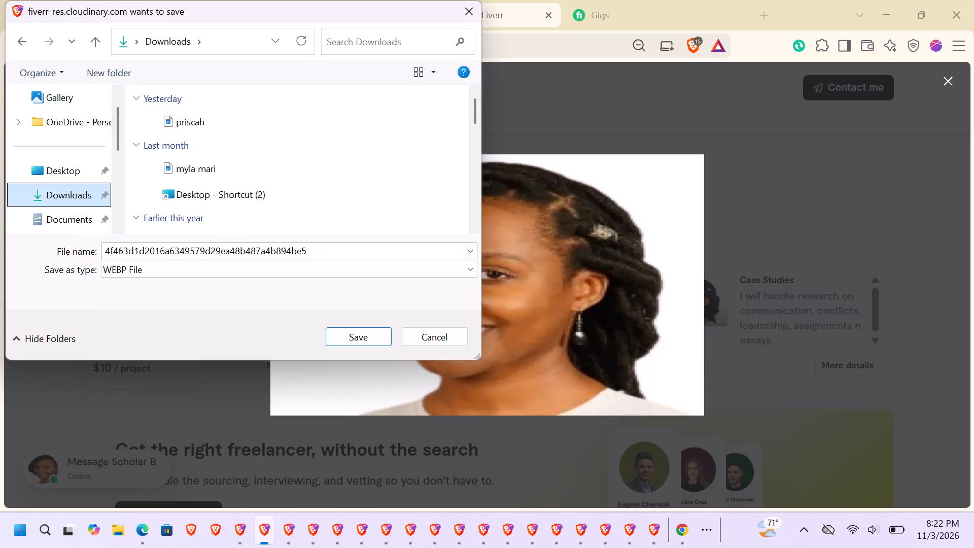
{"action": "left_click", "coordinate": [321, 249]}
{"action": "key", "text": "BackSpace"}
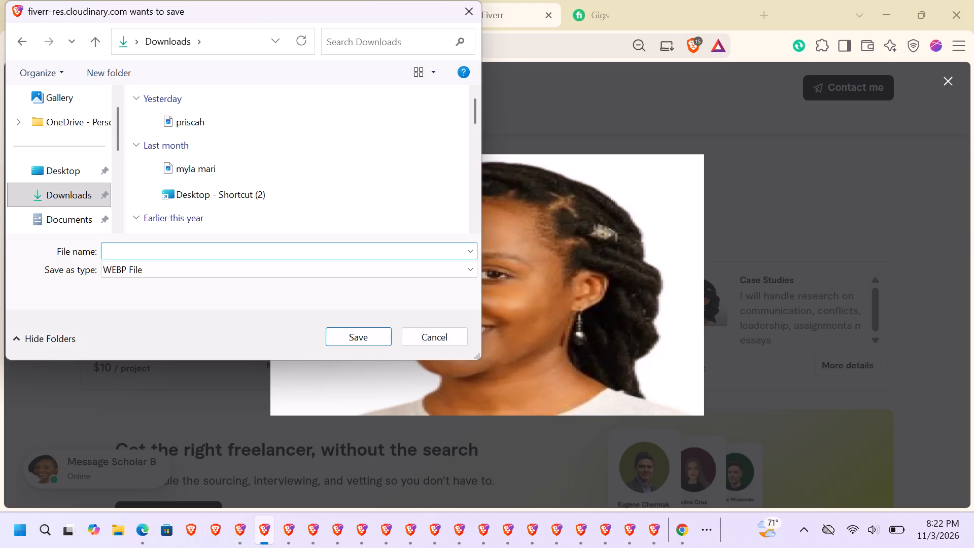
{"action": "key", "text": "s"}
{"action": "type", "text": "ahati"}
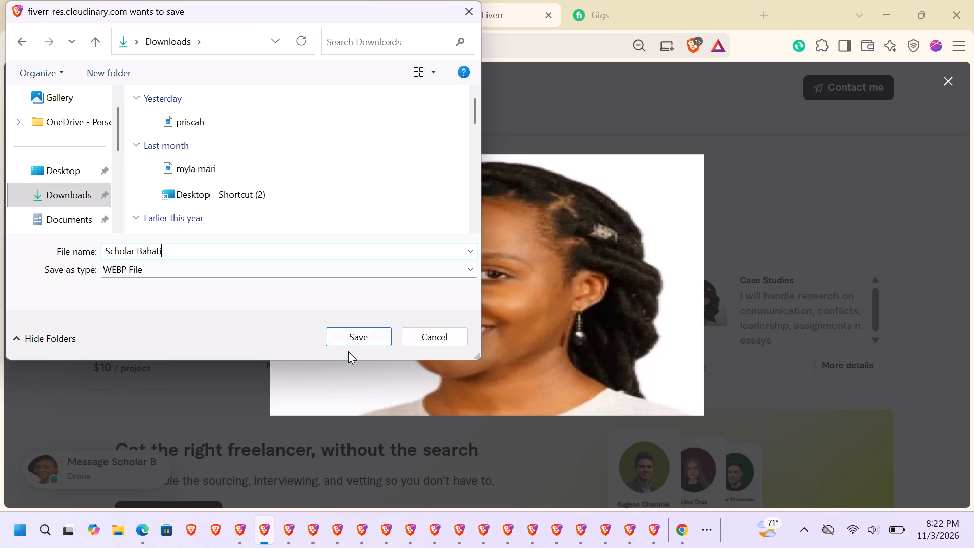
{"action": "left_click", "coordinate": [354, 340]}
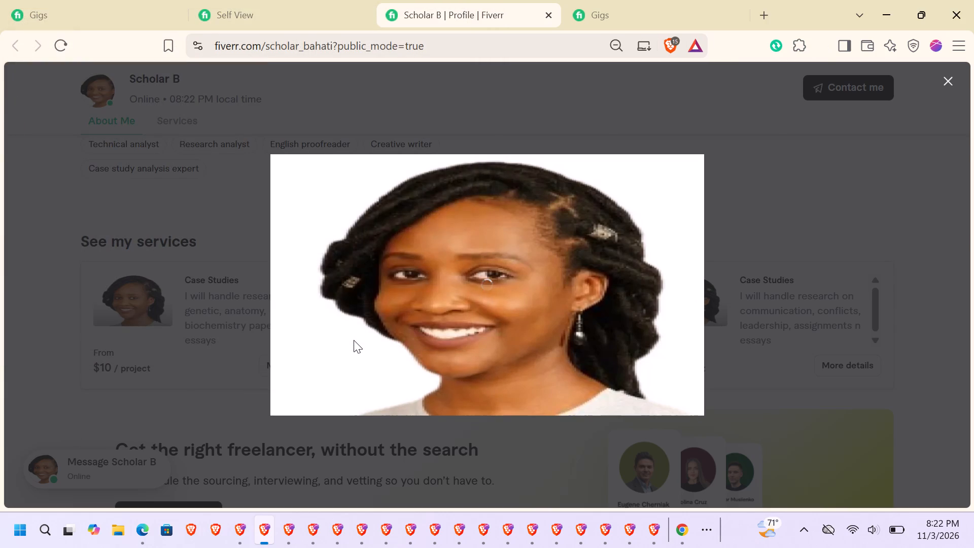
{"action": "left_click", "coordinate": [745, 189]}
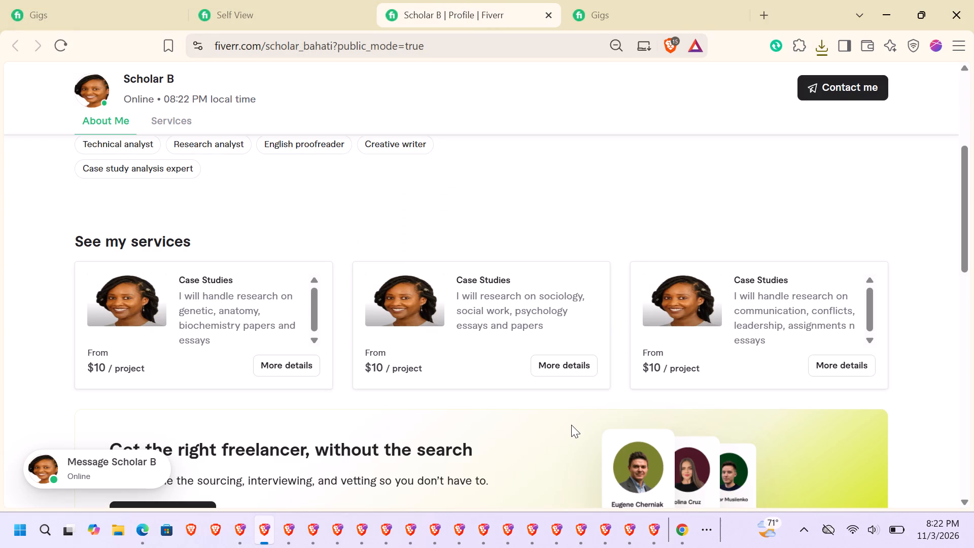
Switch back to the Canva design in Chrome and upload the saved freelancer portrait from Downloads.
{"action": "left_click", "coordinate": [679, 534]}
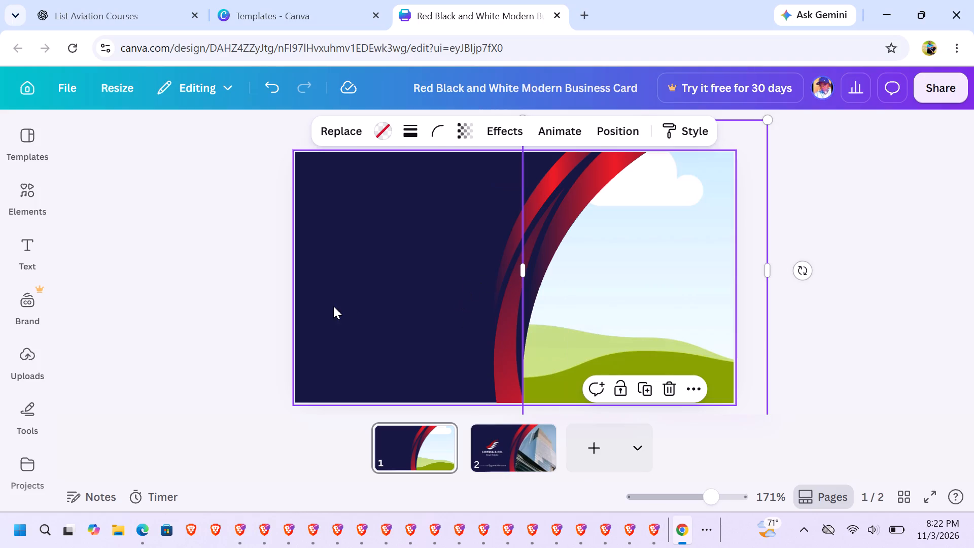
{"action": "left_click", "coordinate": [25, 365]}
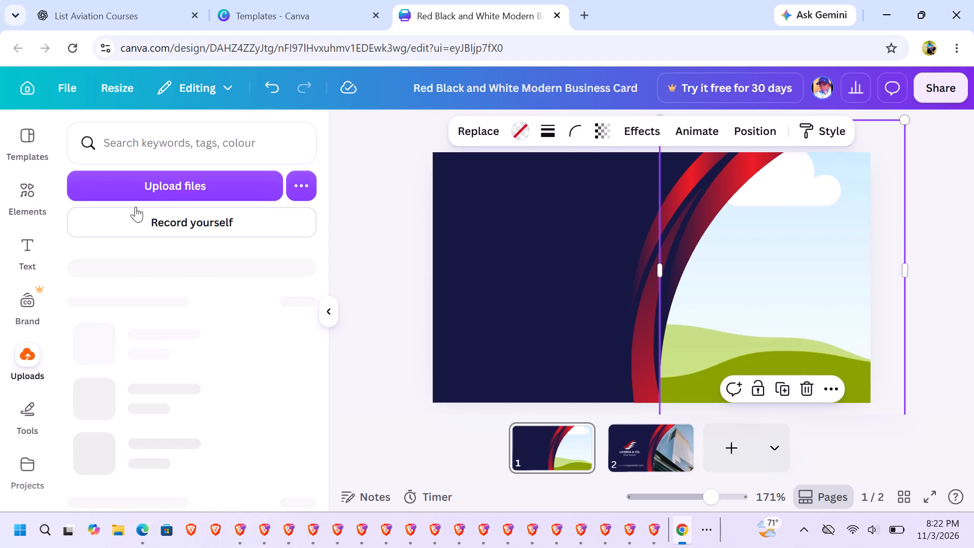
{"action": "left_click", "coordinate": [171, 197]}
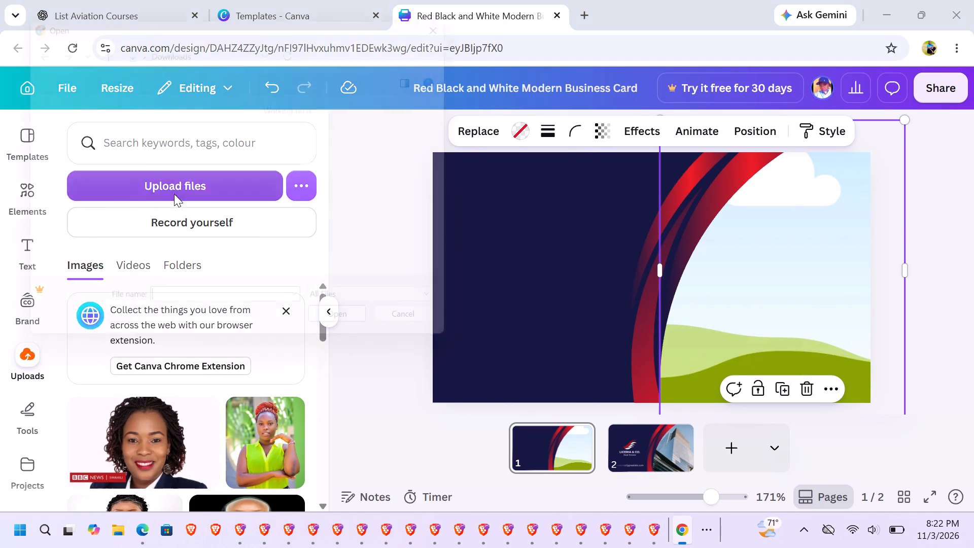
{"action": "left_click", "coordinate": [212, 123]}
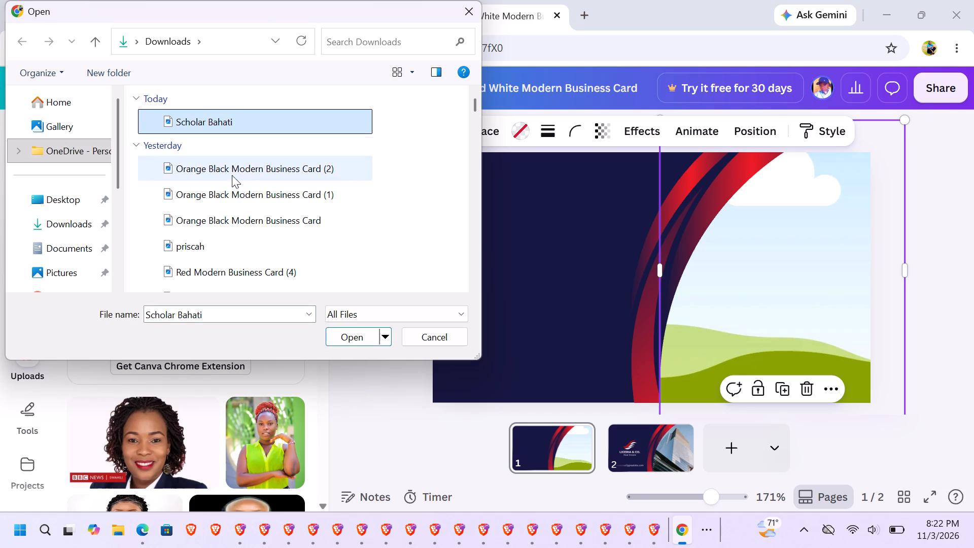
{"action": "left_click", "coordinate": [356, 338]}
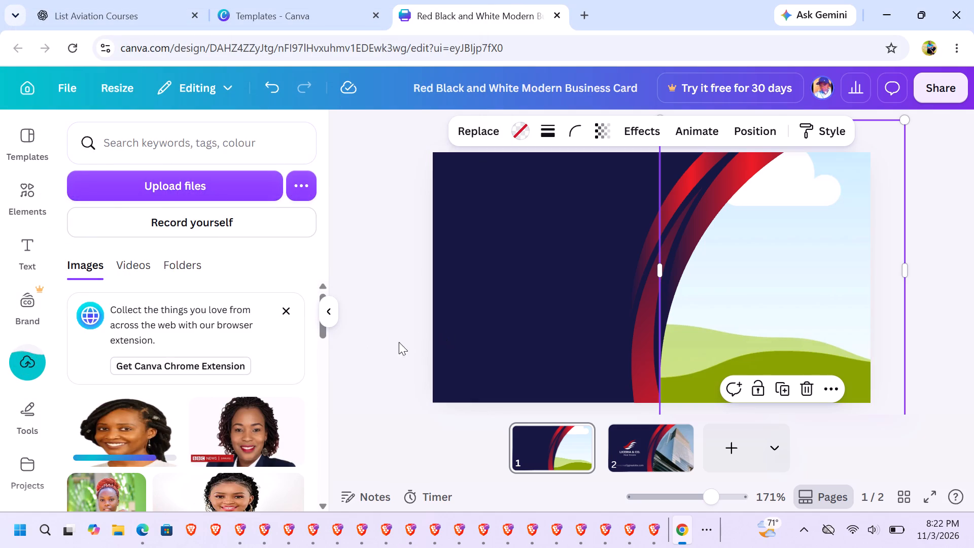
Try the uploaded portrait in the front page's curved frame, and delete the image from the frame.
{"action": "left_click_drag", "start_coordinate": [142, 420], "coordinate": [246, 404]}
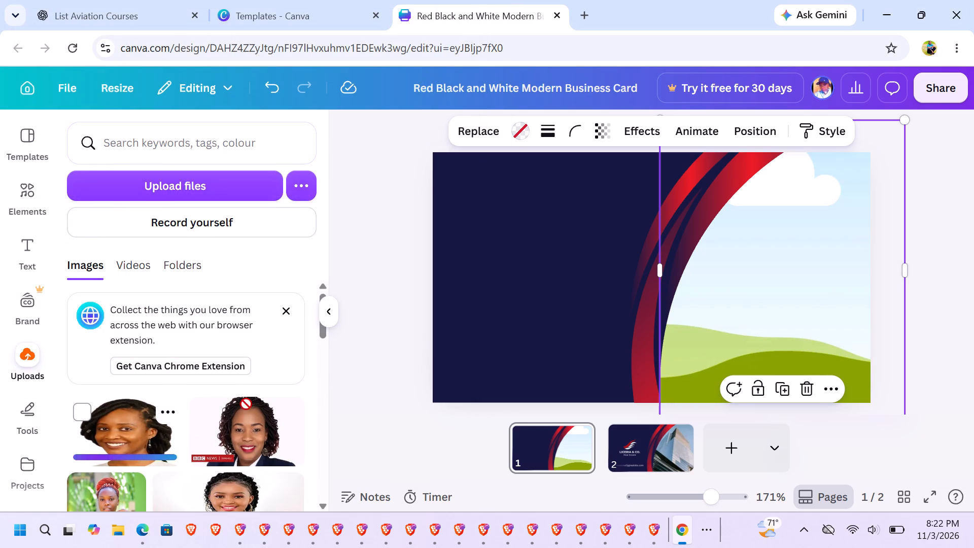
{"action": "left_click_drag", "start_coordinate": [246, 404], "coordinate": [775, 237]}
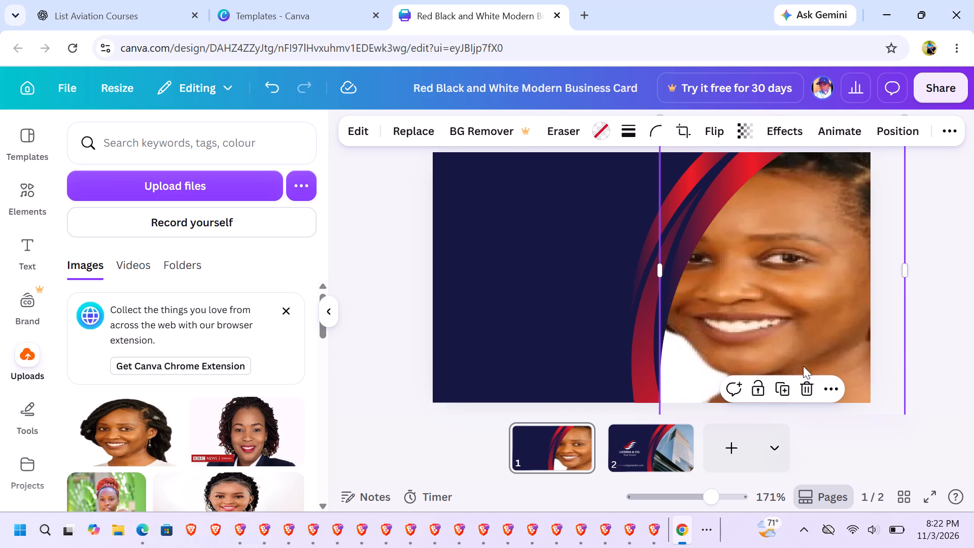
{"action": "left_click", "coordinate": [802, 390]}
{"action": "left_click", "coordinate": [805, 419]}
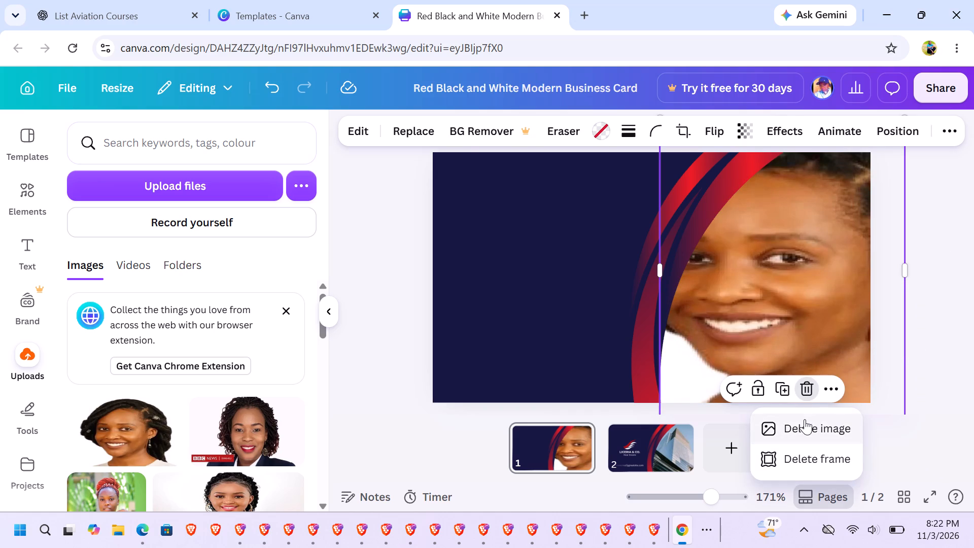
Place the uploaded freelancer portrait into the empty curved frame on the card's front page again.
{"action": "left_click_drag", "start_coordinate": [125, 429], "coordinate": [732, 269]}
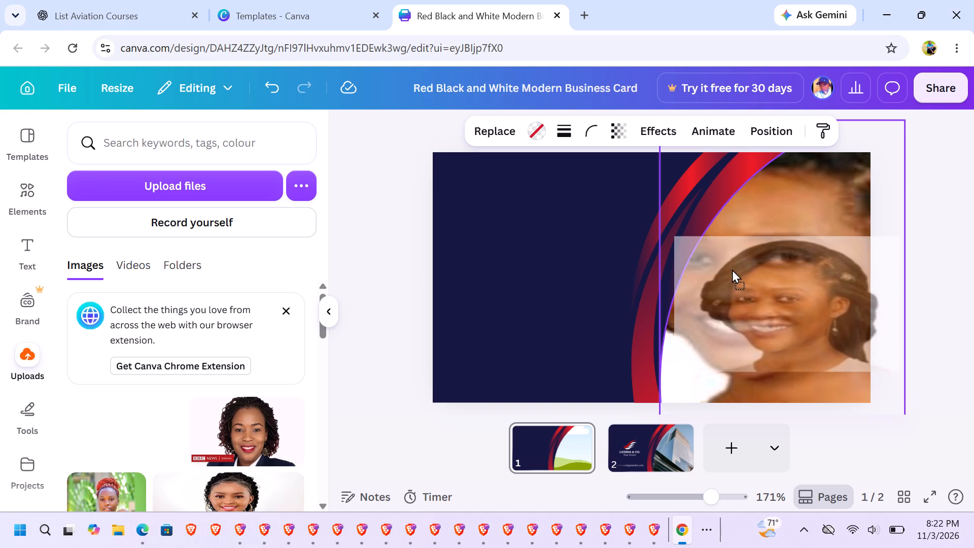
{"action": "left_click_drag", "start_coordinate": [732, 269], "coordinate": [729, 269]}
Move the framed portrait around the front page, across the navy area and back towards the card's right edge.
{"action": "left_click_drag", "start_coordinate": [768, 280], "coordinate": [786, 289]}
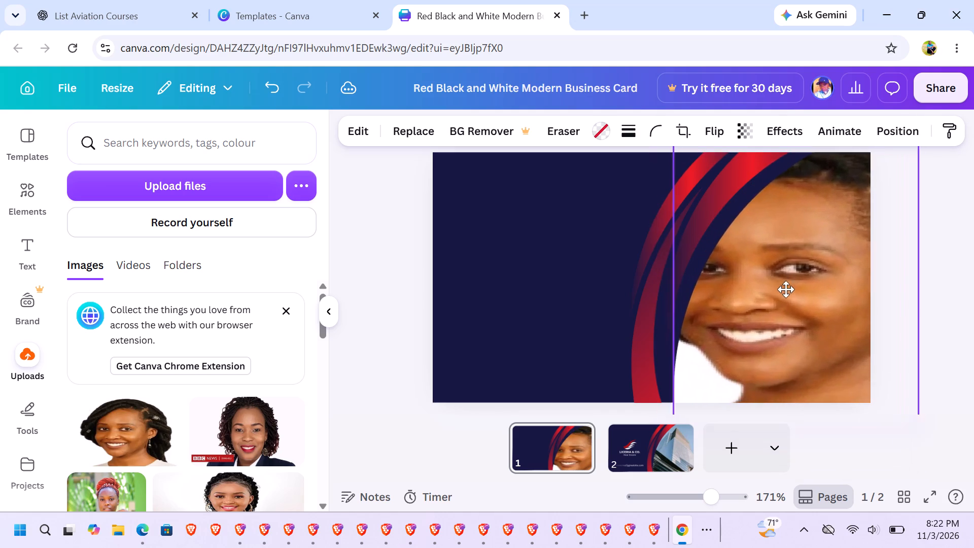
{"action": "left_click_drag", "start_coordinate": [786, 289], "coordinate": [860, 331]}
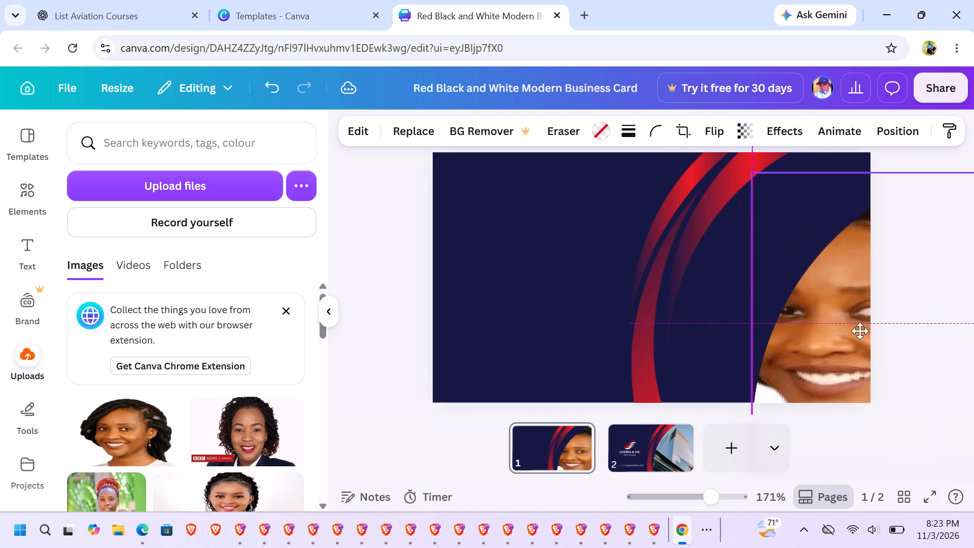
{"action": "left_click_drag", "start_coordinate": [860, 331], "coordinate": [557, 311]}
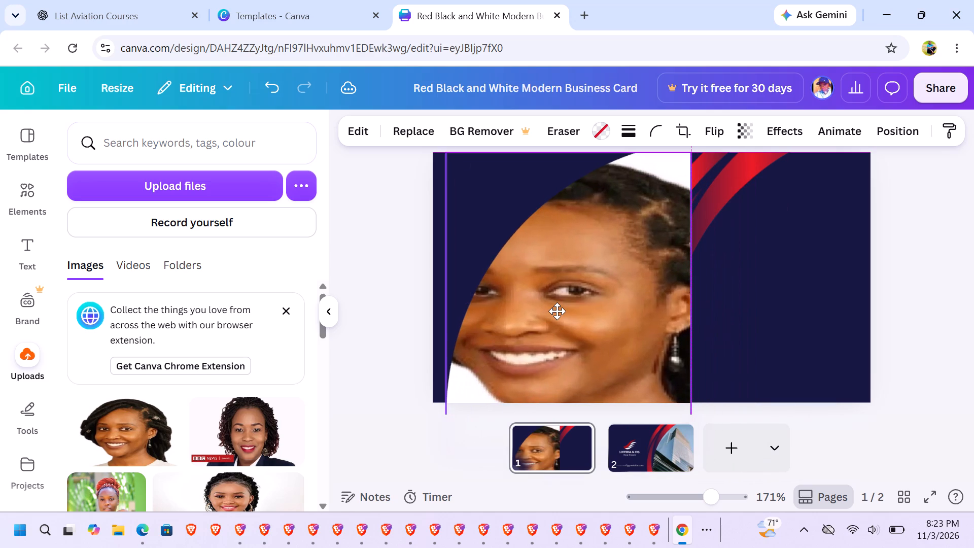
{"action": "left_click_drag", "start_coordinate": [557, 311], "coordinate": [857, 298]}
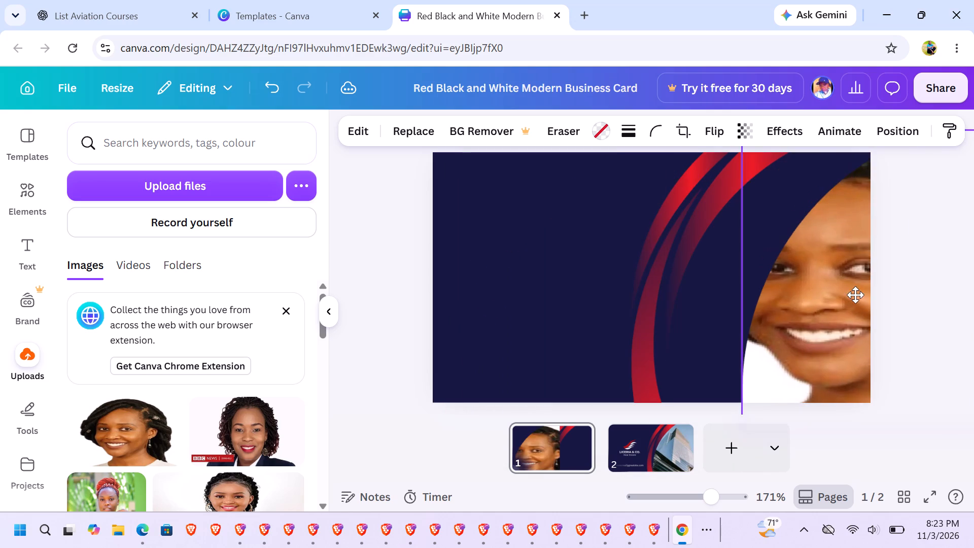
Delete the portrait from the curved frame on the card's front page, and remove the empty frame as well.
{"action": "left_click", "coordinate": [899, 166]}
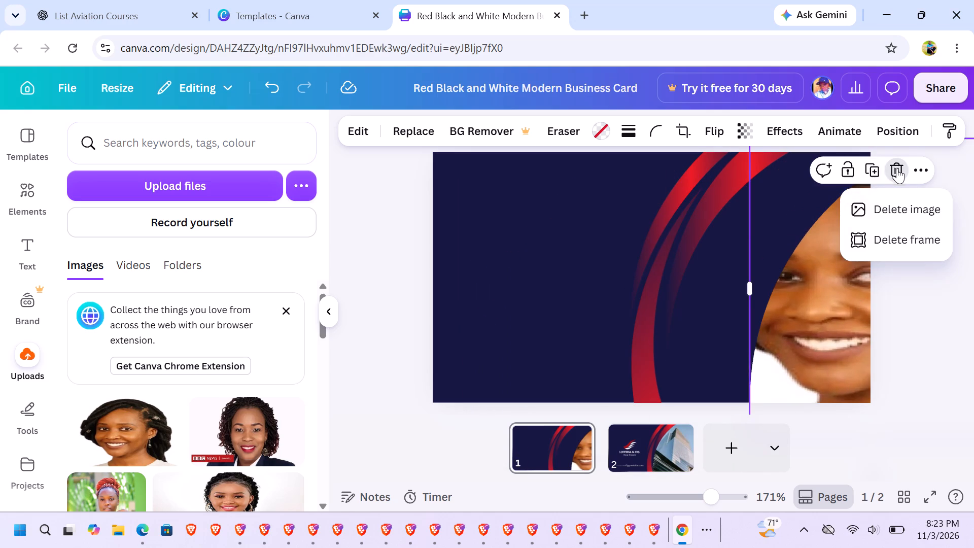
{"action": "left_click", "coordinate": [892, 201]}
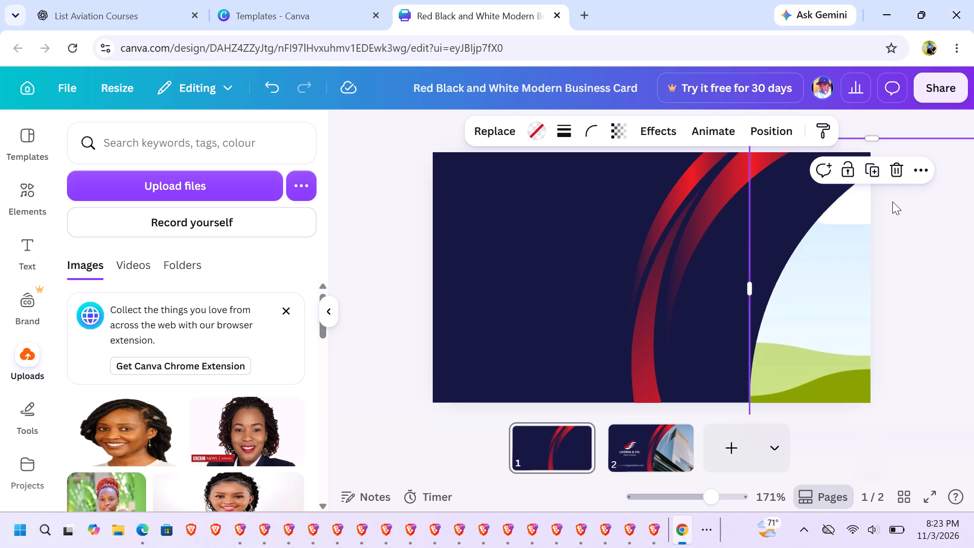
{"action": "left_click", "coordinate": [819, 301]}
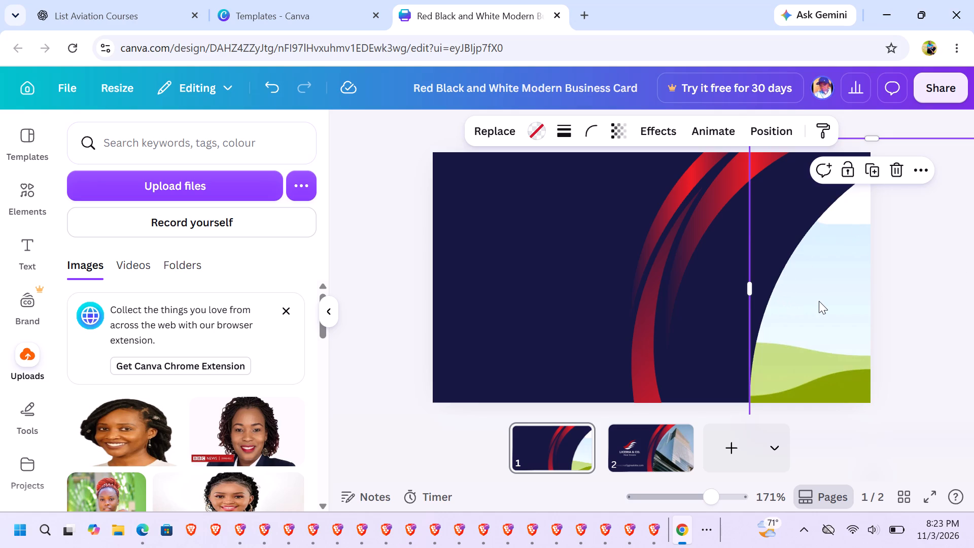
{"action": "left_click", "coordinate": [830, 311]}
{"action": "left_click", "coordinate": [897, 170]}
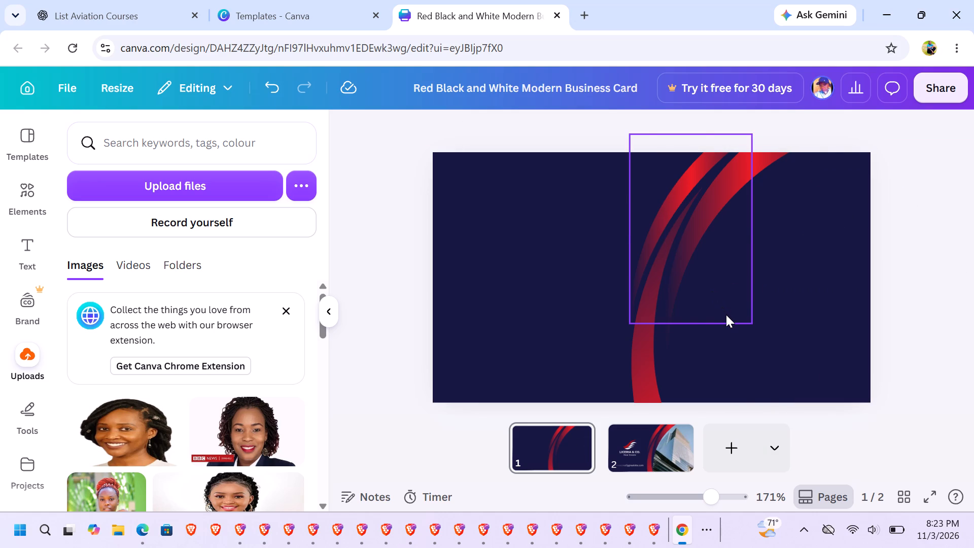
Delete the three red curved stripes from the front page, leaving the plain navy background.
{"action": "left_click", "coordinate": [726, 315]}
{"action": "left_click", "coordinate": [716, 356]}
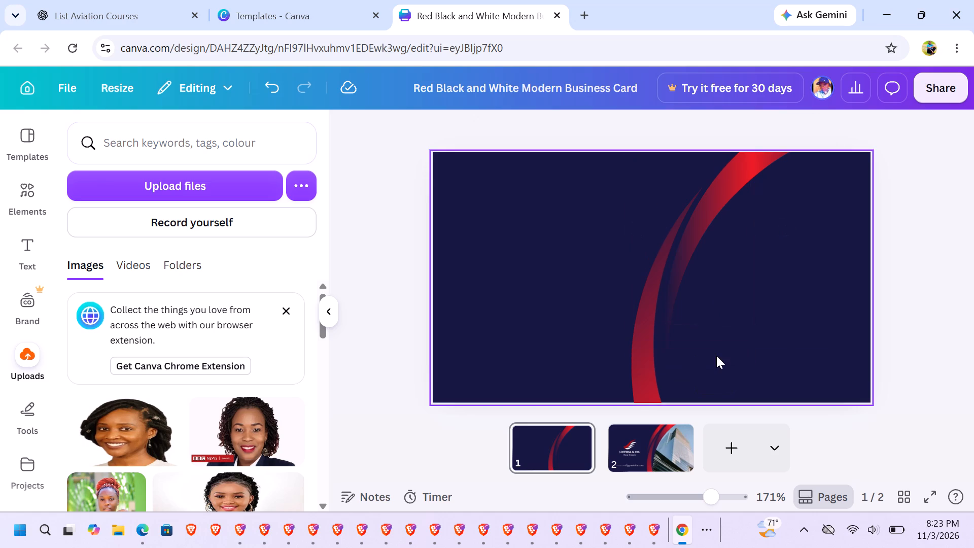
{"action": "left_click", "coordinate": [680, 291]}
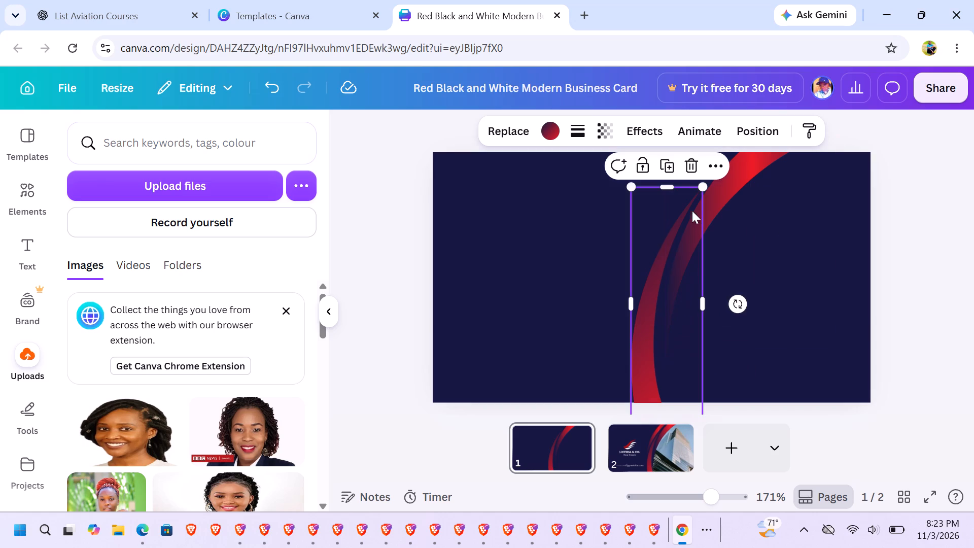
{"action": "left_click", "coordinate": [691, 172]}
{"action": "left_click", "coordinate": [716, 199]}
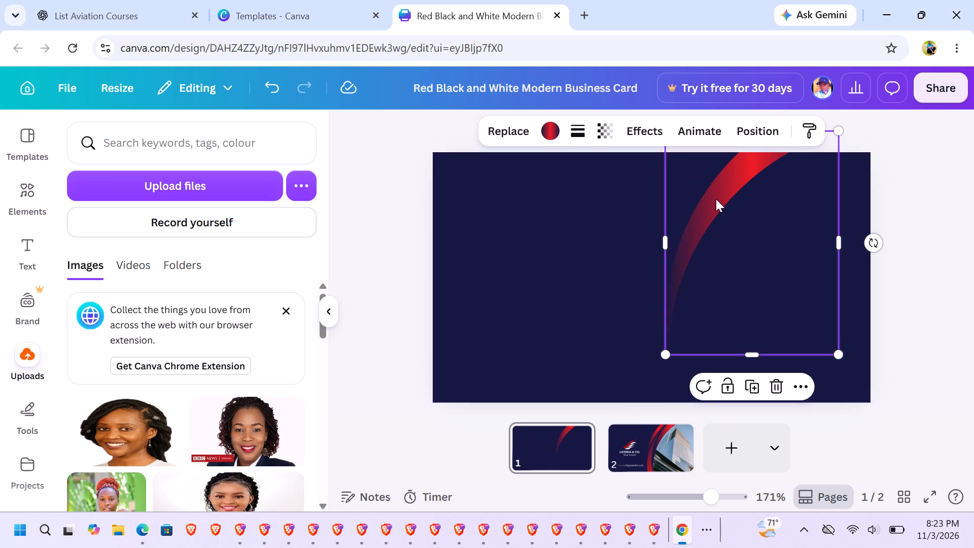
{"action": "left_click", "coordinate": [778, 395]}
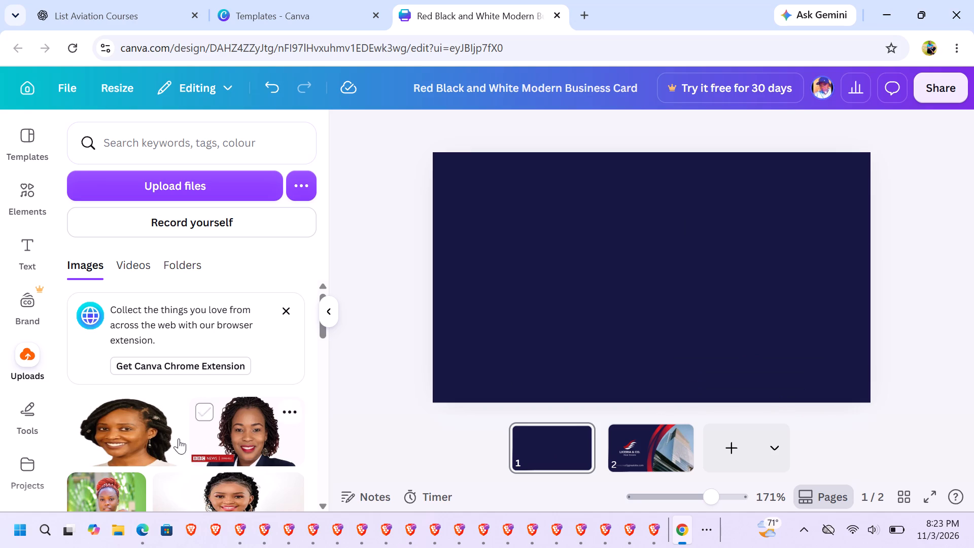
Place the uploaded portrait of the woman with dark braided hair on the navy front page, overlapping the card's right edge.
{"action": "left_click_drag", "start_coordinate": [141, 453], "coordinate": [750, 283]}
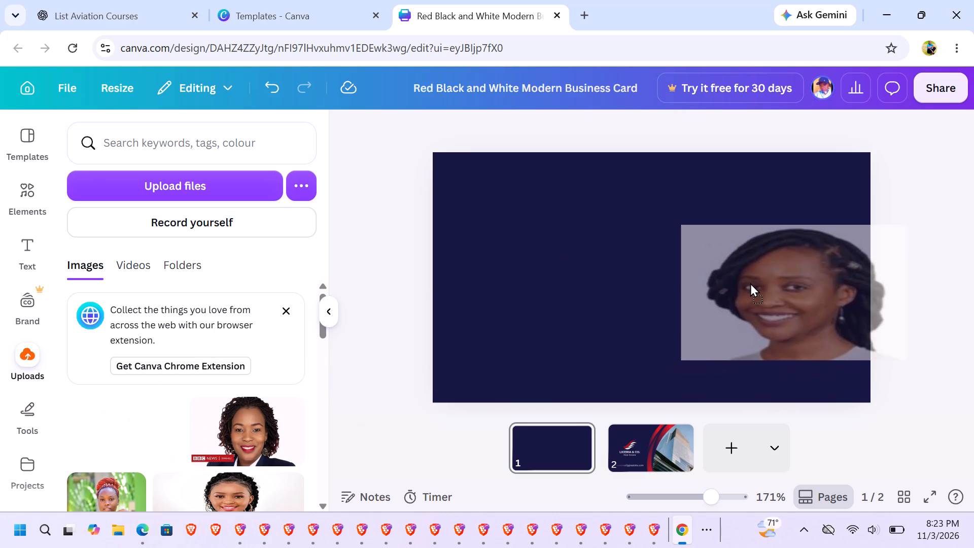
{"action": "left_click_drag", "start_coordinate": [750, 283], "coordinate": [737, 279]}
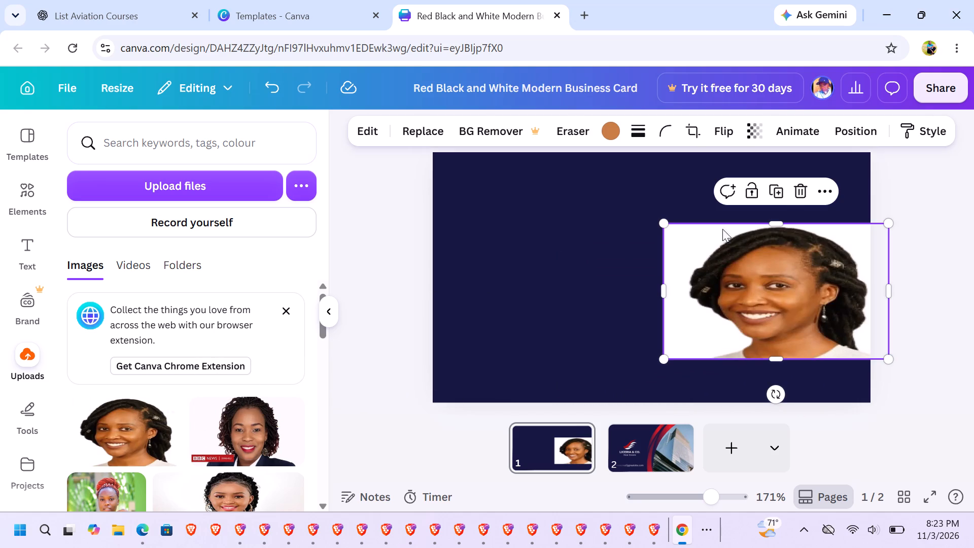
{"action": "left_click", "coordinate": [822, 185]}
{"action": "left_click", "coordinate": [619, 234]}
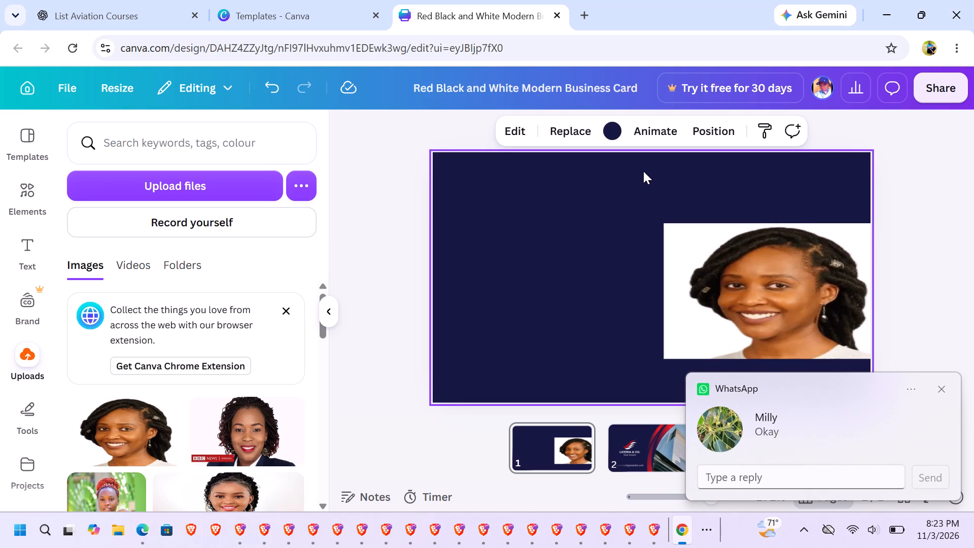
Round the portrait's corners on the front page, setting the corner rounding to 100.
{"action": "left_click", "coordinate": [783, 293]}
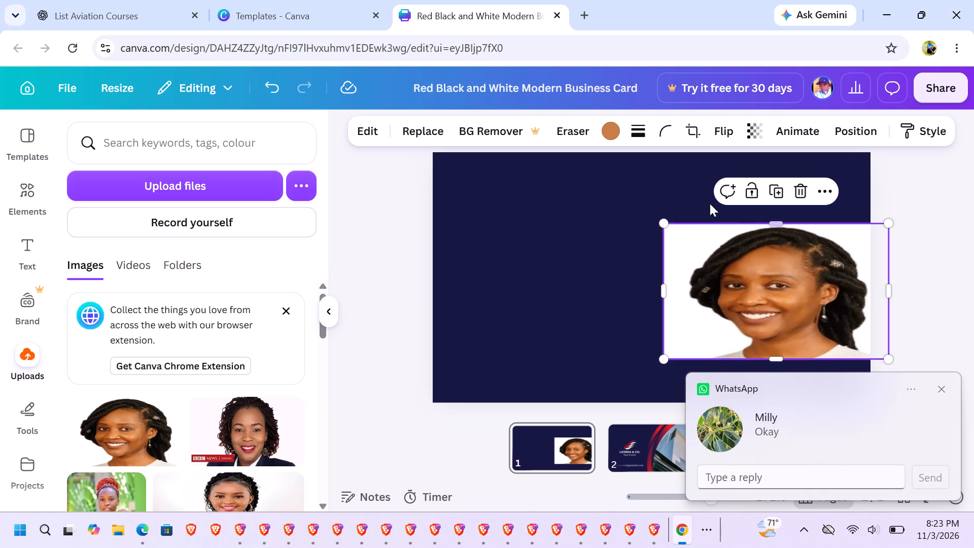
{"action": "left_click", "coordinate": [668, 134]}
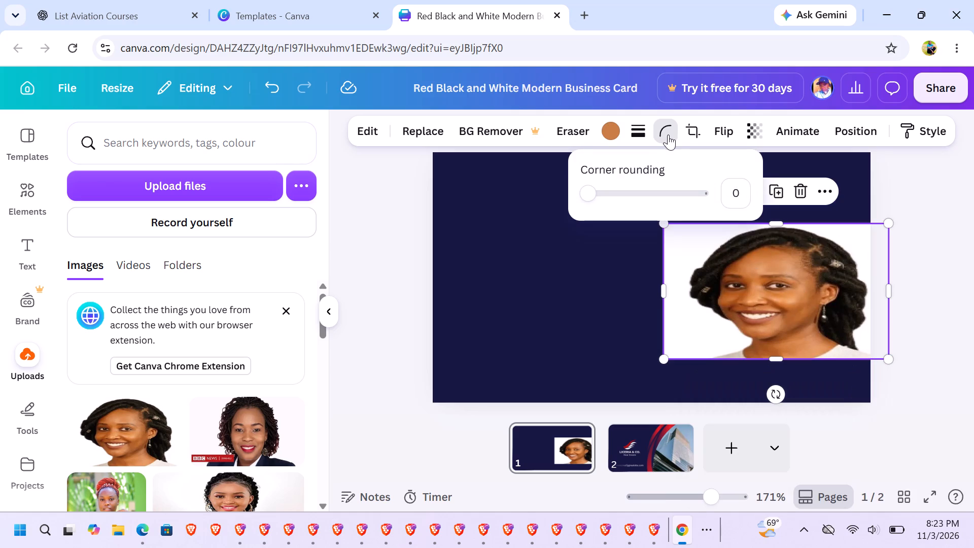
{"action": "left_click", "coordinate": [657, 196]}
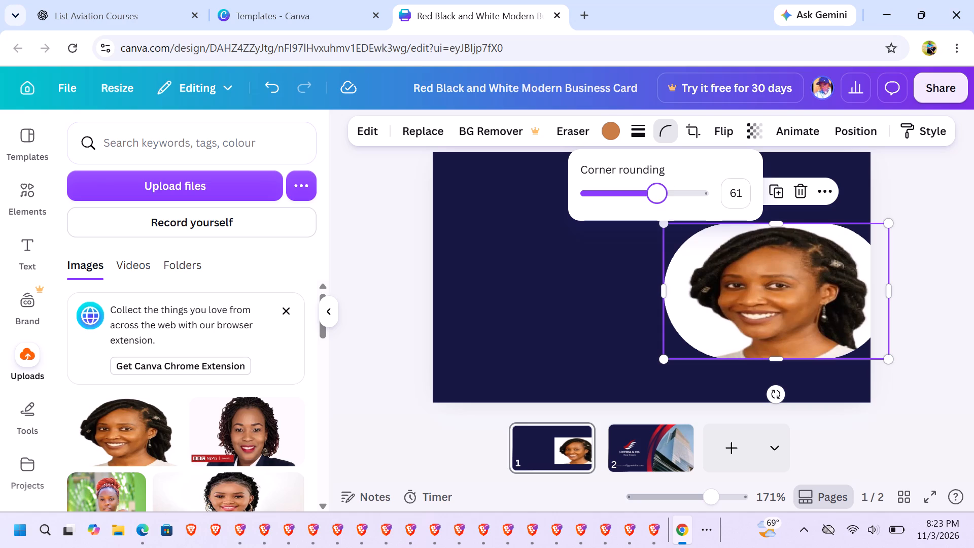
{"action": "left_click", "coordinate": [683, 195]}
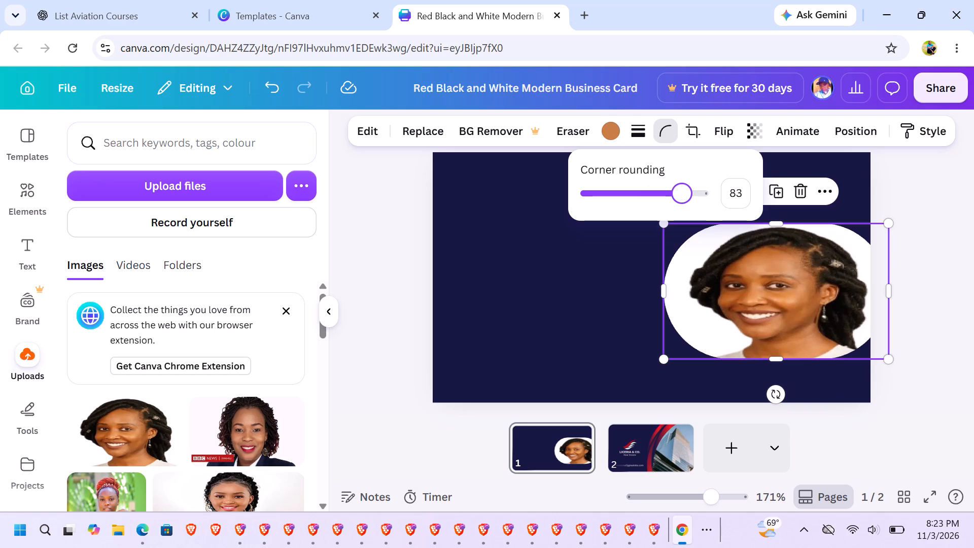
{"action": "left_click", "coordinate": [707, 202]}
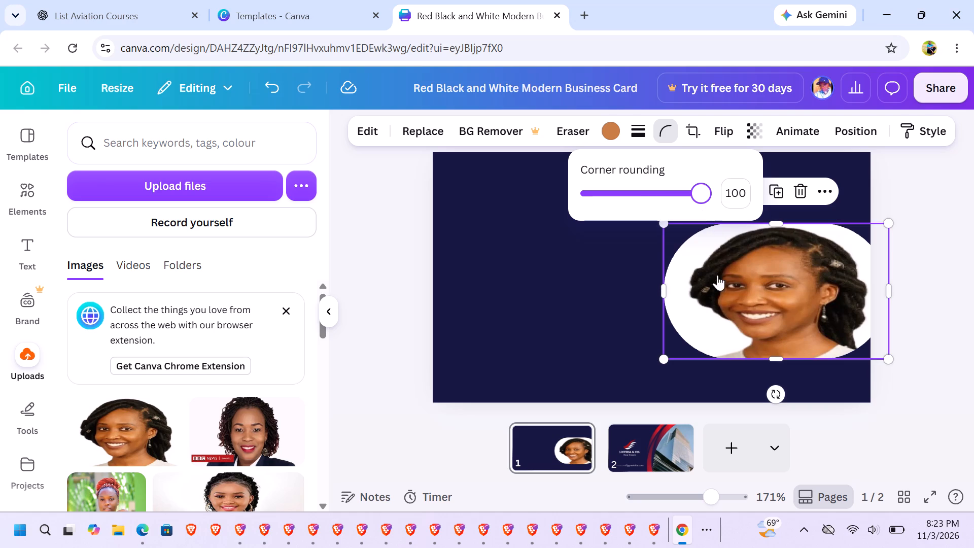
Crop the rounded portrait inward from its left side to a width of about 1.7.
{"action": "left_click_drag", "start_coordinate": [663, 291], "coordinate": [675, 290]}
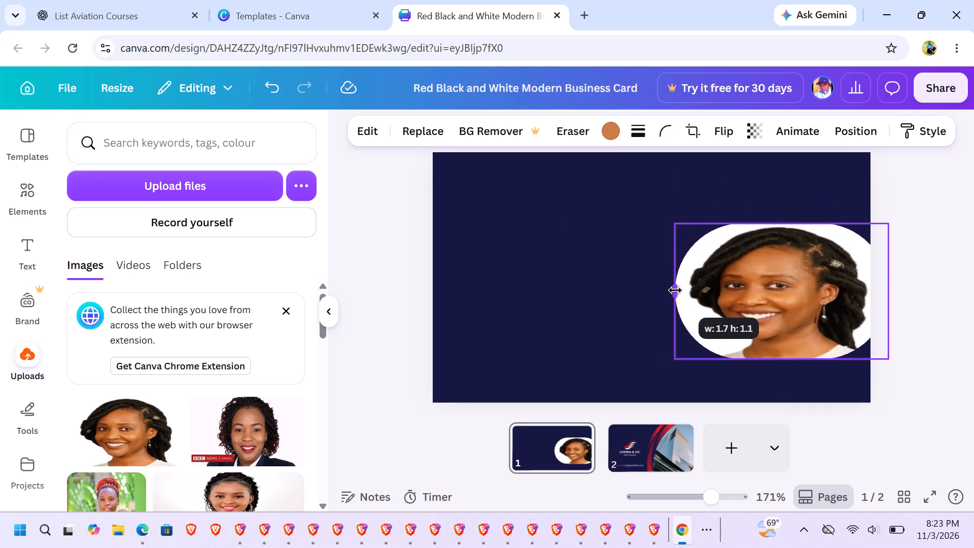
Narrow the rounded portrait from both sides so that it ends at the card's right edge.
{"action": "left_click_drag", "start_coordinate": [675, 290], "coordinate": [686, 290]}
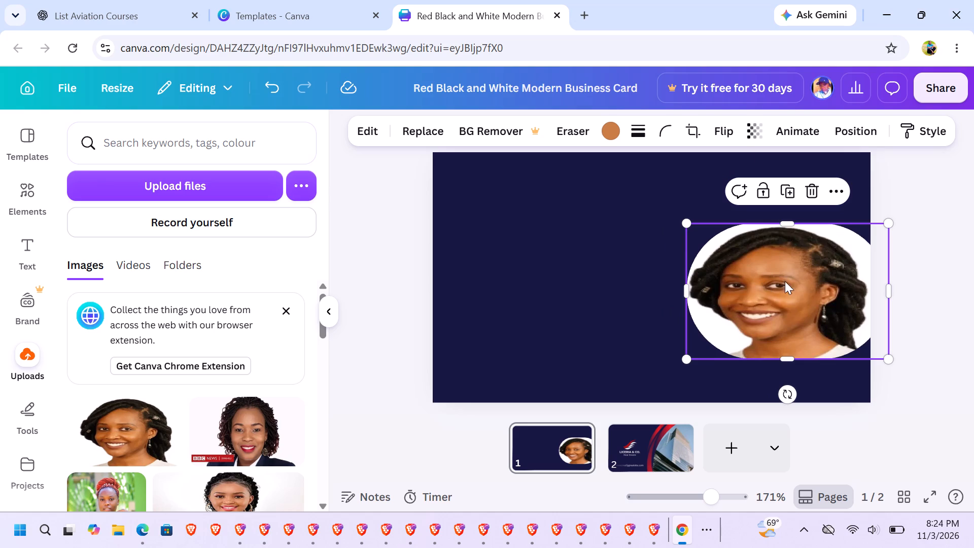
{"action": "left_click_drag", "start_coordinate": [888, 284], "coordinate": [880, 294]}
{"action": "left_click_drag", "start_coordinate": [880, 294], "coordinate": [866, 304]}
{"action": "left_click", "coordinate": [626, 275]}
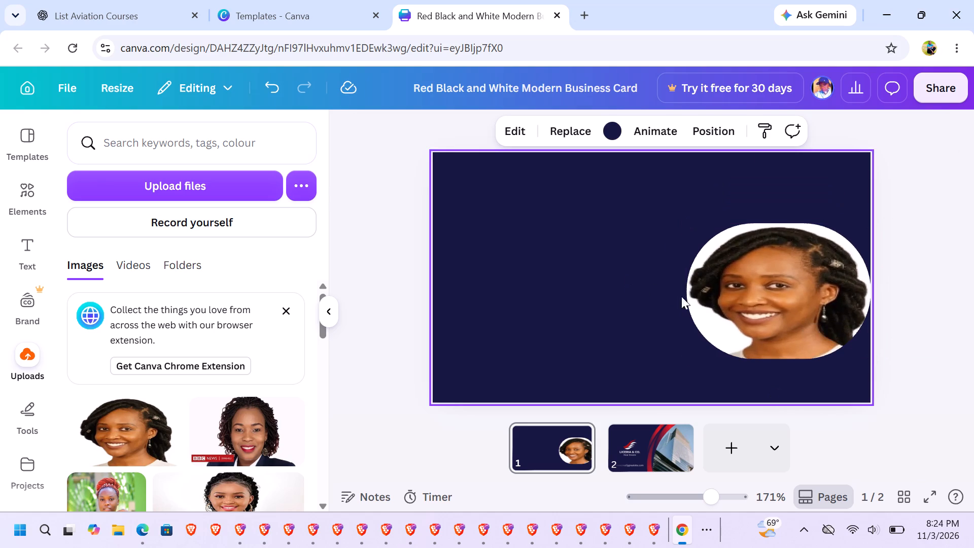
Move the portrait down along the card's right edge to sit just above the bottom corner.
{"action": "left_click_drag", "start_coordinate": [782, 300], "coordinate": [783, 339]}
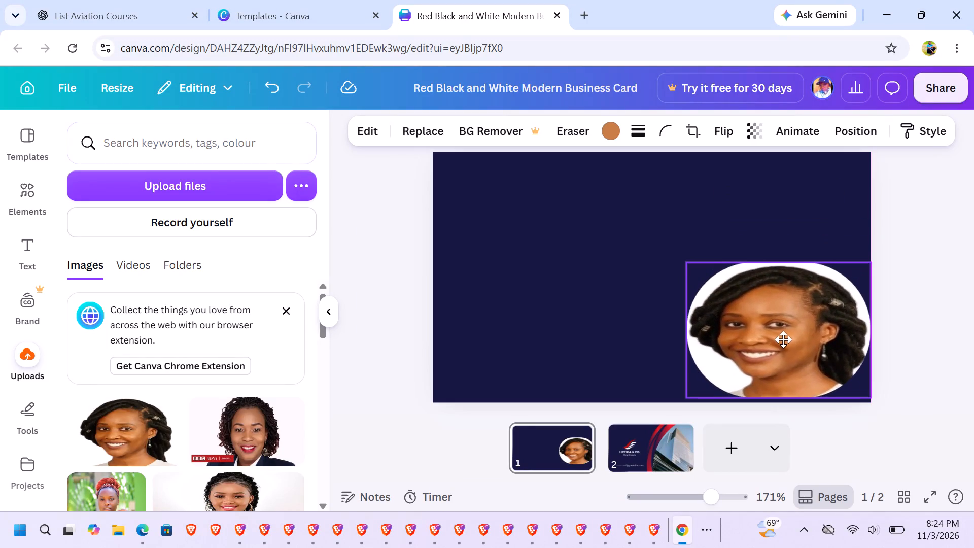
{"action": "left_click_drag", "start_coordinate": [783, 339], "coordinate": [785, 329]}
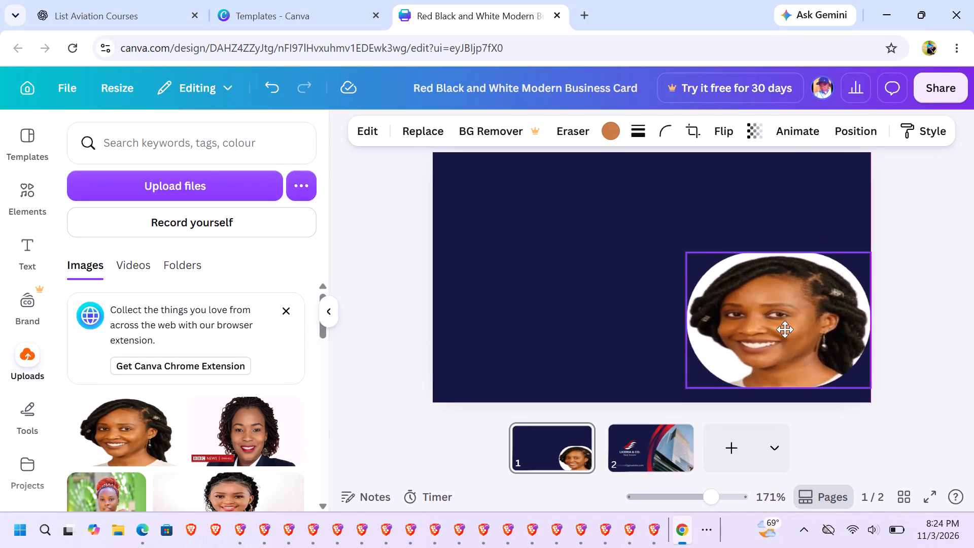
{"action": "left_click_drag", "start_coordinate": [785, 329], "coordinate": [784, 334]}
{"action": "left_click", "coordinate": [579, 295]}
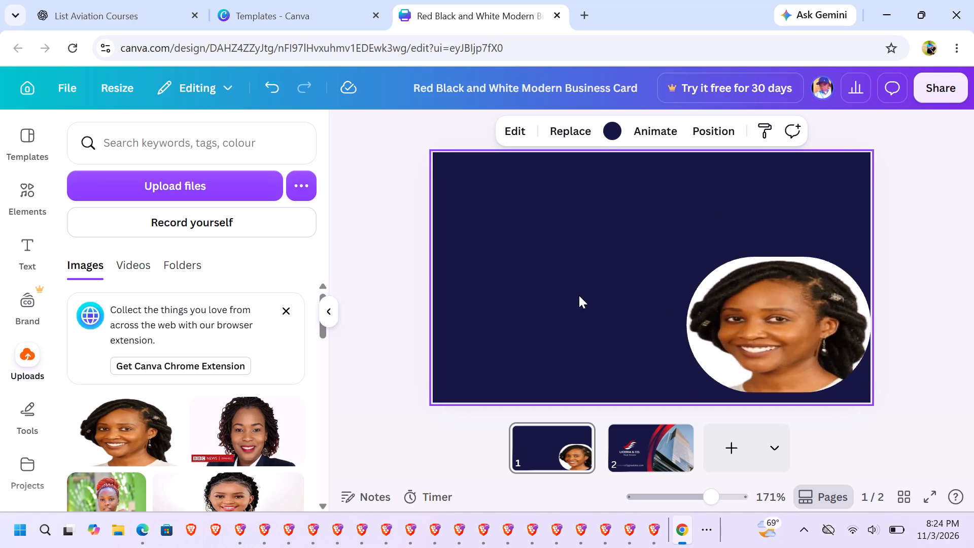
{"action": "left_click", "coordinate": [771, 327]}
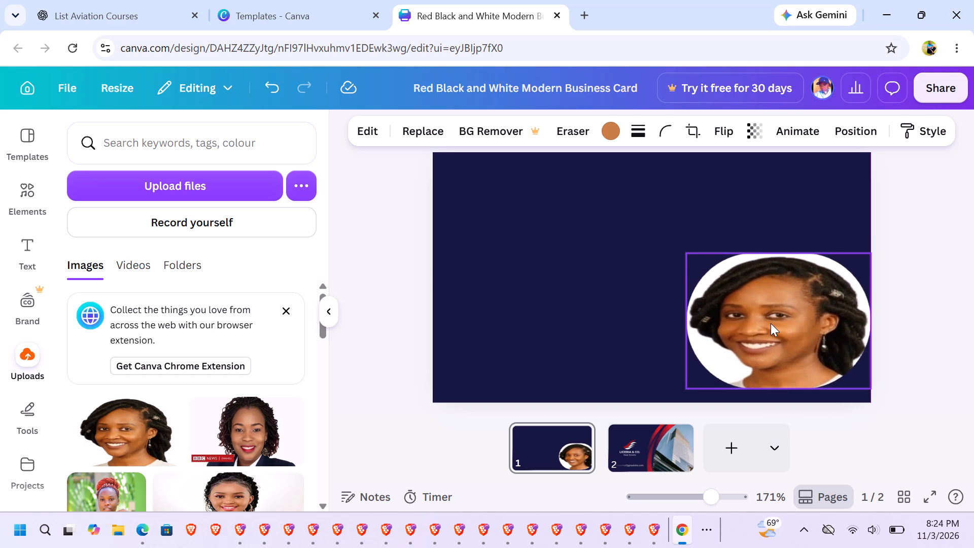
{"action": "left_click", "coordinate": [573, 191]}
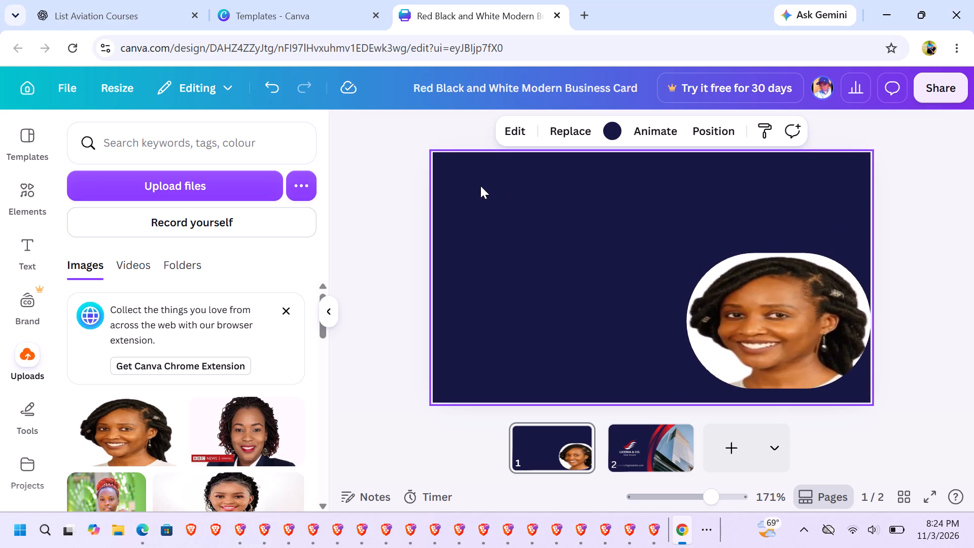
Add a heading to the front page reading "FOR WRITING SERVICES ON:" and reduce its font size to 15.
{"action": "left_click", "coordinate": [480, 186]}
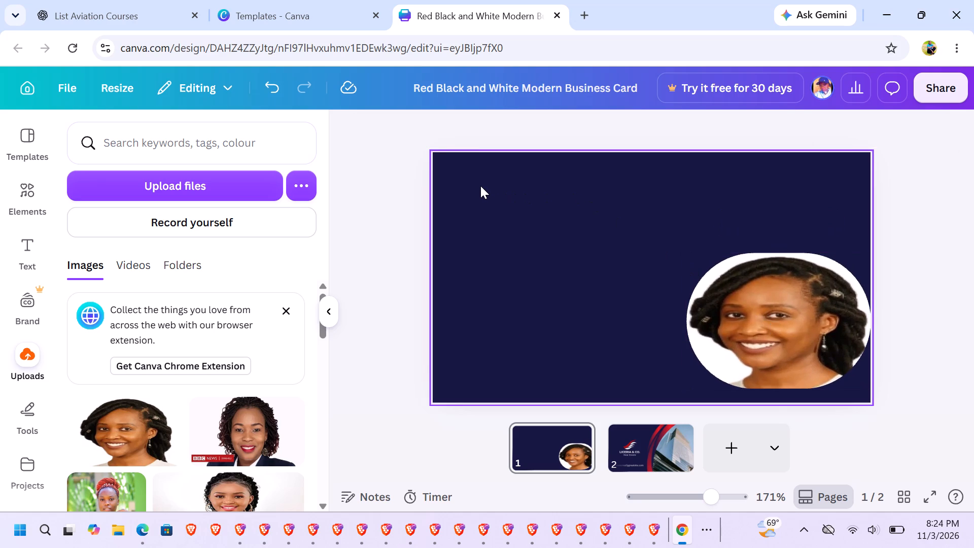
{"action": "type", "text": "WE"}
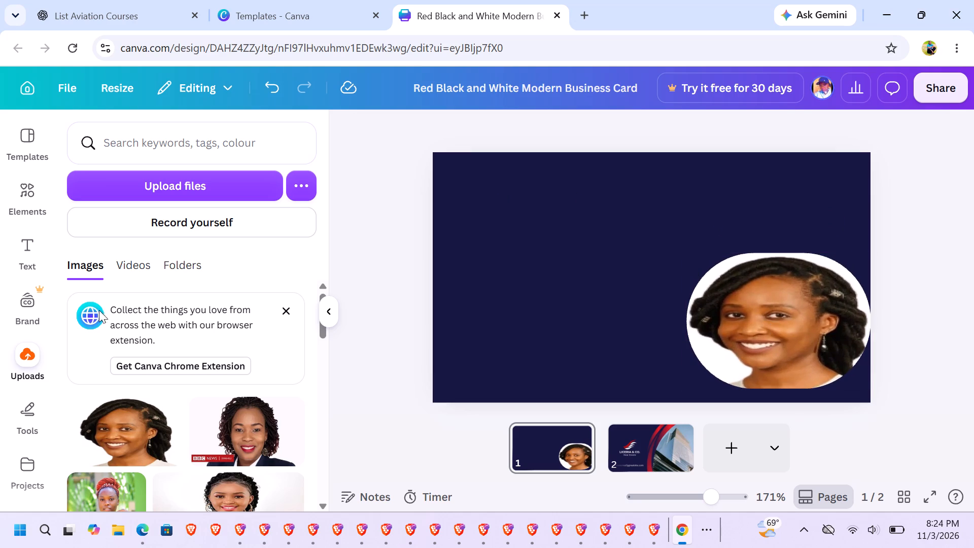
{"action": "left_click", "coordinate": [32, 257]}
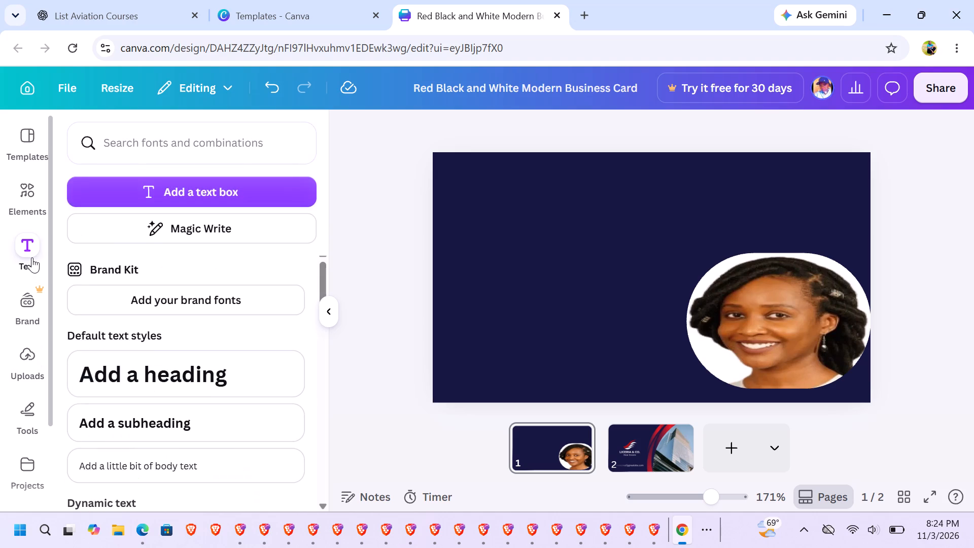
{"action": "left_click", "coordinate": [213, 382]}
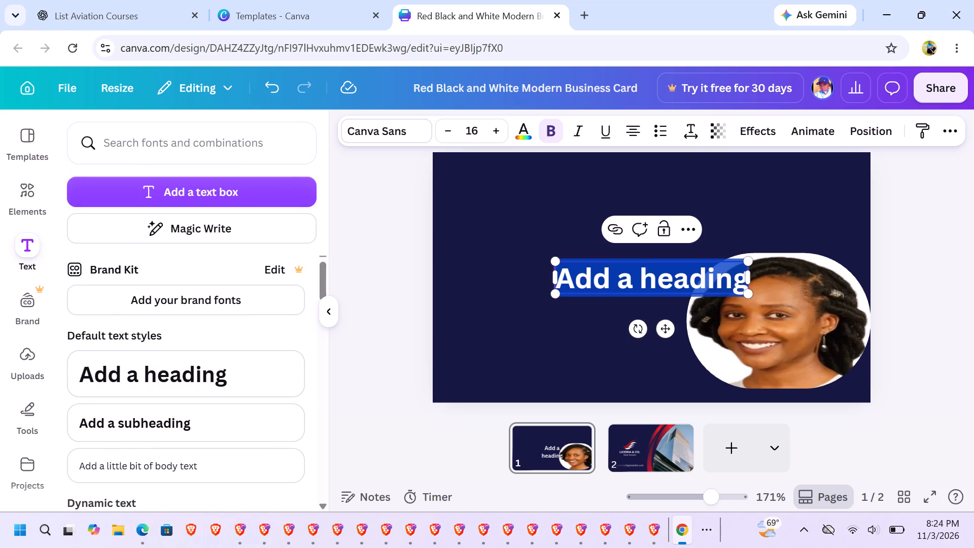
{"action": "key", "text": "BackSpace"}
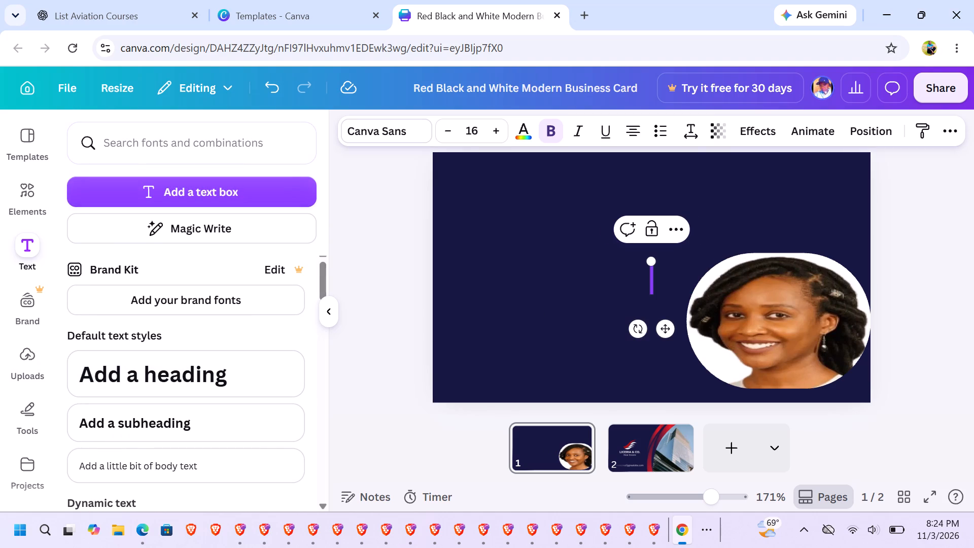
{"action": "type", "text": "for"}
{"action": "key", "text": "space"}
{"action": "key", "text": "BackSpace"}
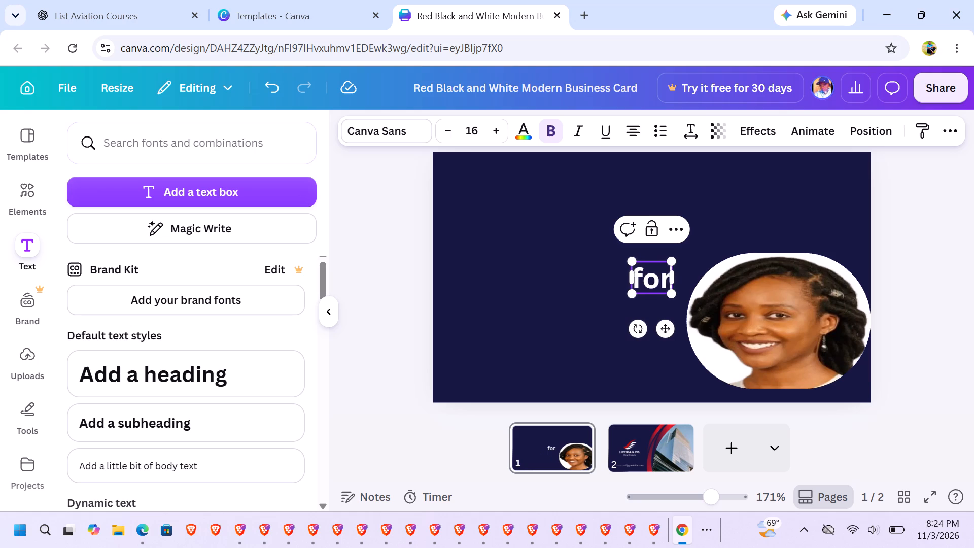
{"action": "key", "text": "BackSpace"}
{"action": "key", "text": "BackSpace"}
{"action": "key", "text": "BackSpace"}
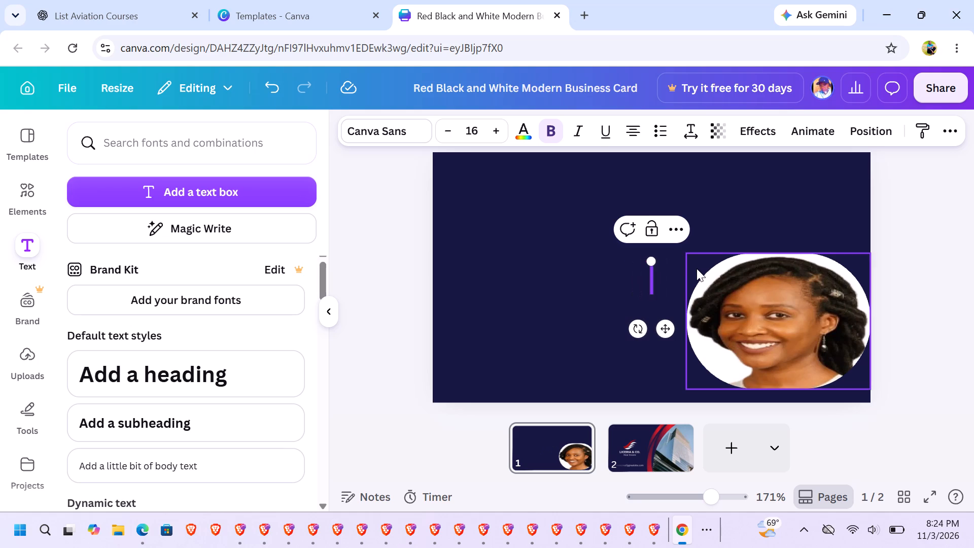
{"action": "key", "text": "f"}
{"action": "type", "text": "OR"}
{"action": "key", "text": "space"}
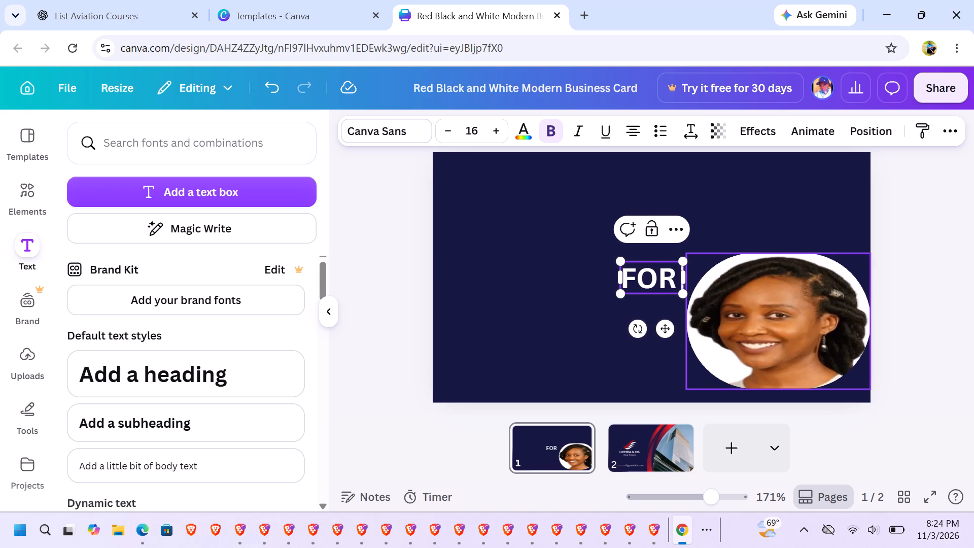
{"action": "key", "text": "s"}
{"action": "key", "text": "BackSpace"}
{"action": "type", "text": "WRITING"}
{"action": "key", "text": "space"}
{"action": "type", "text": "SERVICES ON"}
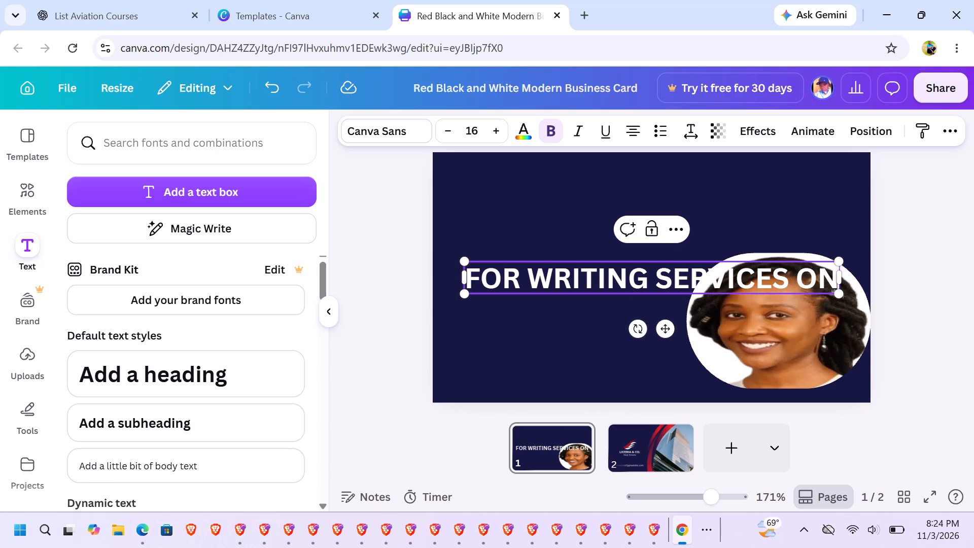
{"action": "key", "text": "shift+colon"}
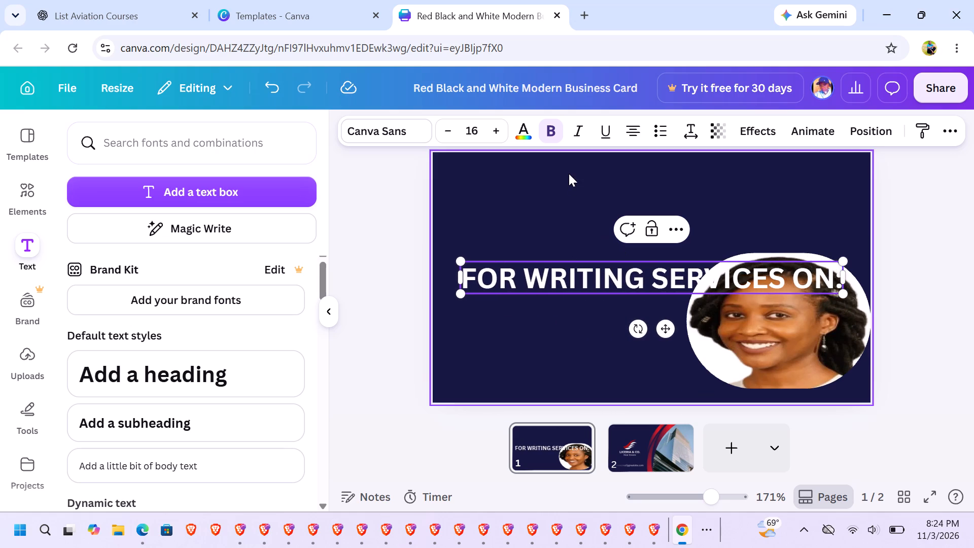
{"action": "left_click", "coordinate": [444, 134]}
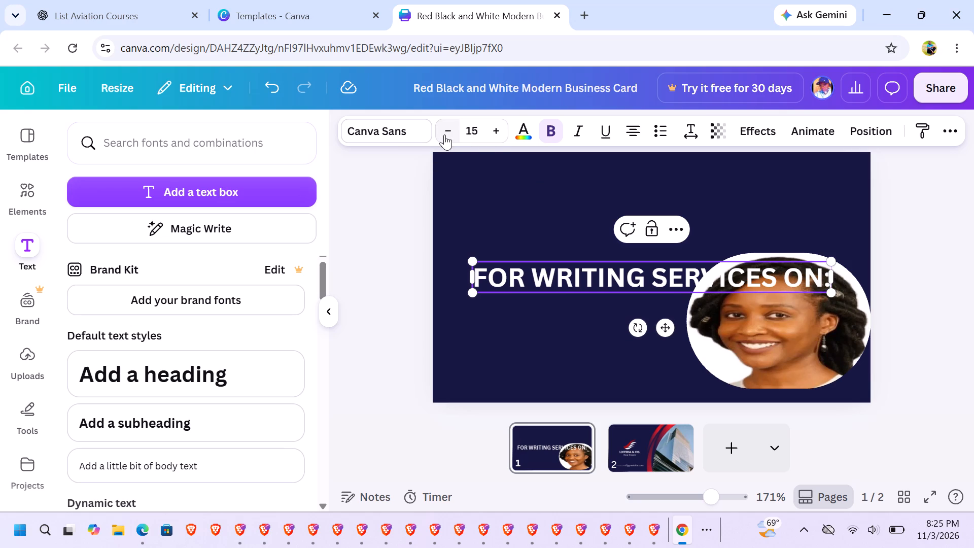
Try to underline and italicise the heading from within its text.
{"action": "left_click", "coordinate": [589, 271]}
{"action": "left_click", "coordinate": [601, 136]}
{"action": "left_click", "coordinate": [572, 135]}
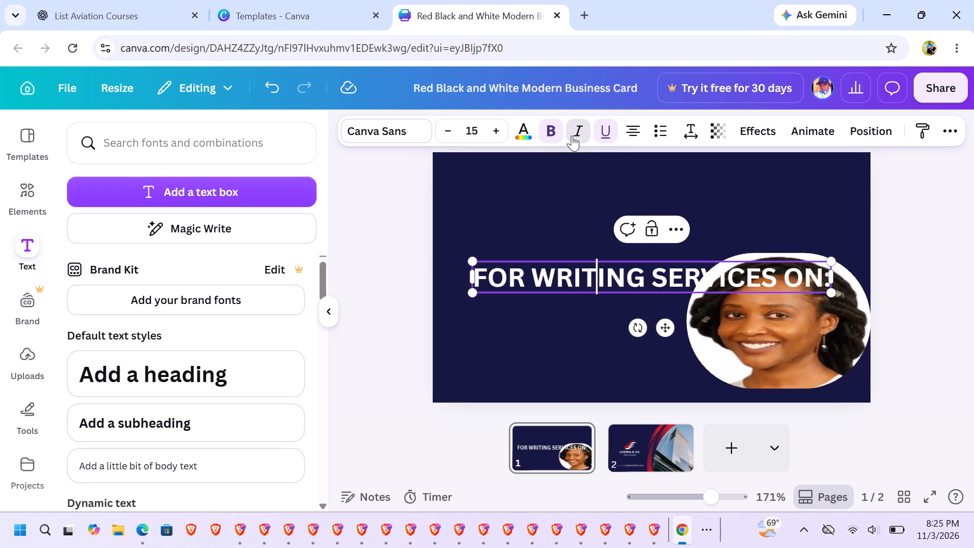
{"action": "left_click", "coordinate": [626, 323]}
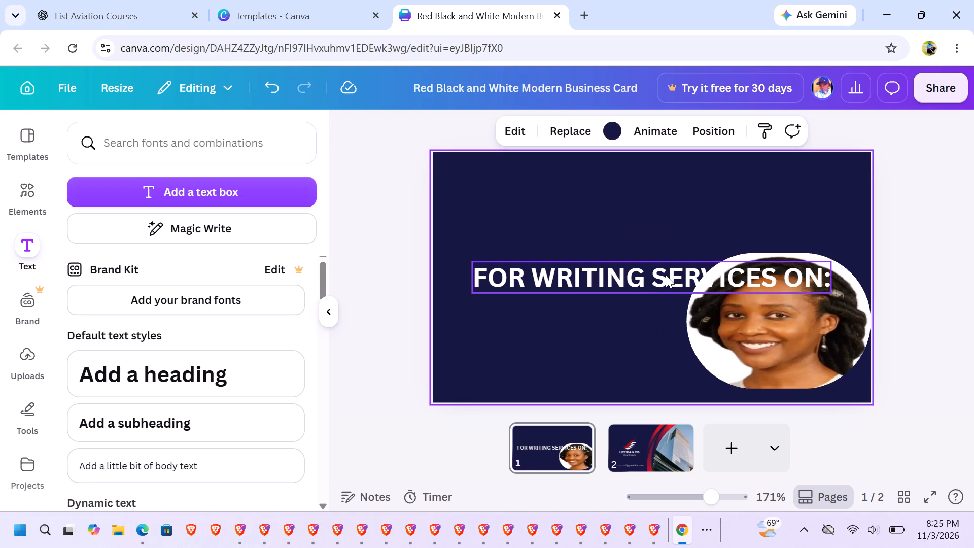
Move the heading to the top of the card, above the portrait, and make it underlined and italic.
{"action": "left_click_drag", "start_coordinate": [666, 275], "coordinate": [640, 176]}
{"action": "left_click", "coordinate": [606, 134]}
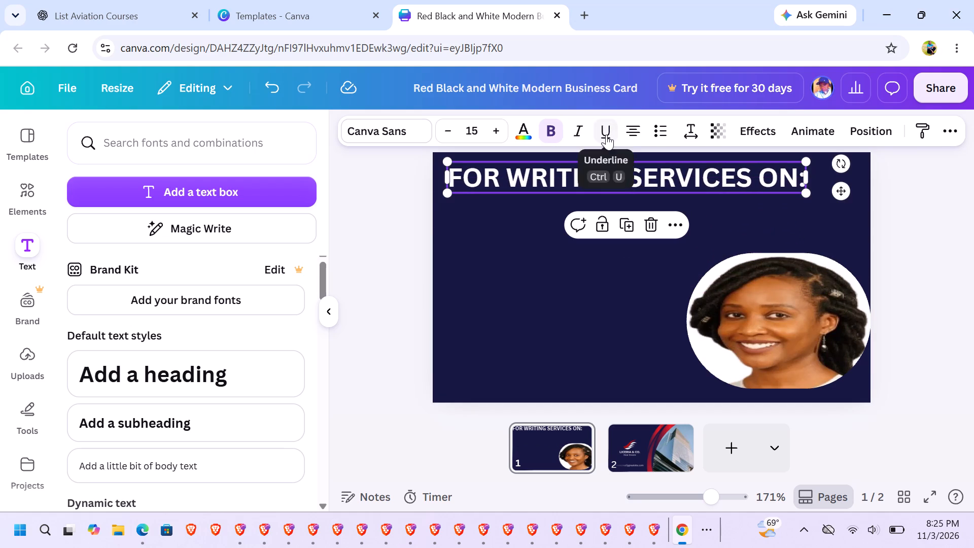
{"action": "left_click", "coordinate": [576, 132]}
{"action": "left_click", "coordinate": [522, 217]}
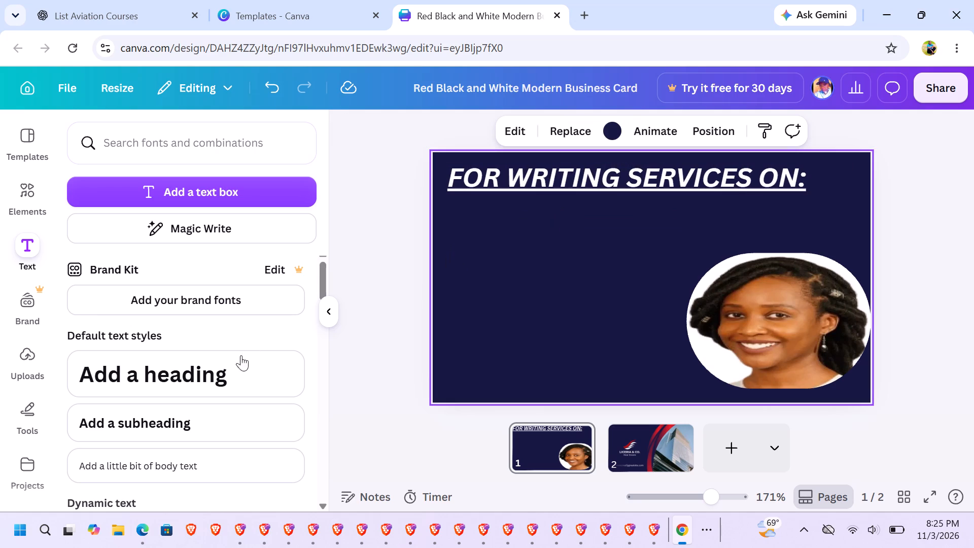
Add a subheading to the front page reading "Projects".
{"action": "left_click", "coordinate": [235, 410]}
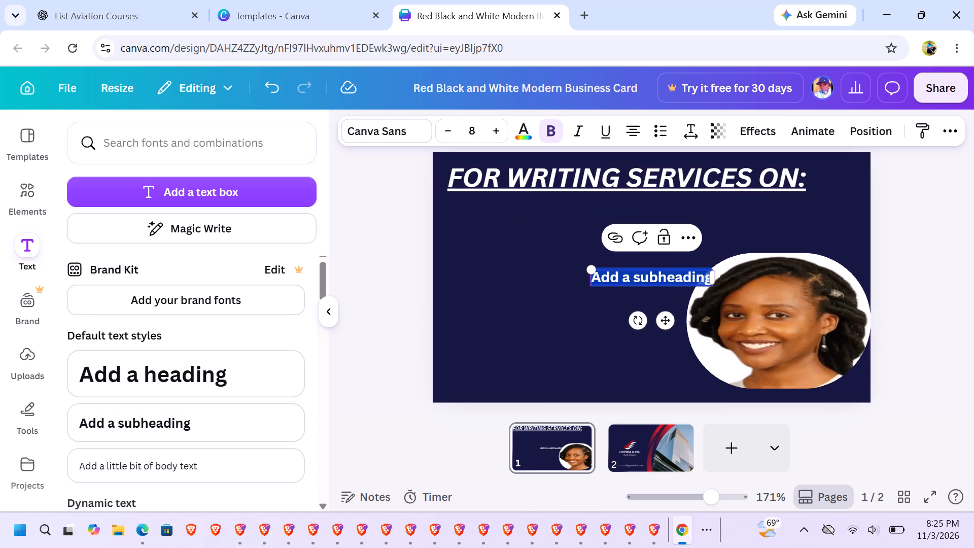
{"action": "key", "text": "BackSpace"}
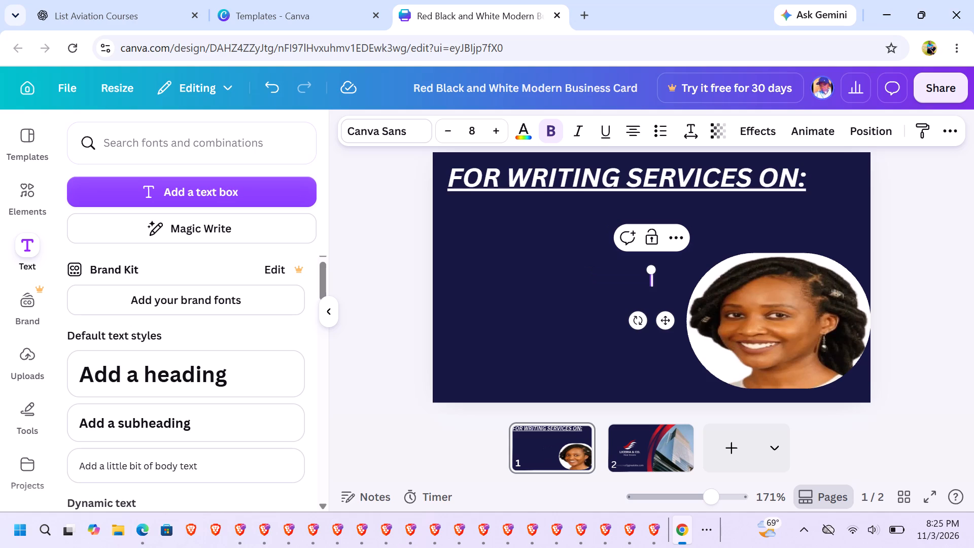
{"action": "key", "text": "p"}
{"action": "type", "text": "ROJECTS"}
{"action": "key", "text": "BackSpace"}
{"action": "key", "text": "BackSpace"}
{"action": "key", "text": "BackSpace"}
{"action": "key", "text": "BackSpace"}
{"action": "key", "text": "BackSpace"}
{"action": "key", "text": "BackSpace"}
{"action": "key", "text": "BackSpace"}
{"action": "key", "text": "BackSpace"}
{"action": "key", "text": "BackSpace"}
{"action": "key", "text": "BackSpace"}
{"action": "key", "text": "BackSpace"}
{"action": "key", "text": "BackSpace"}
{"action": "key", "text": "BackSpace"}
{"action": "key", "text": "BackSpace"}
{"action": "key", "text": "p"}
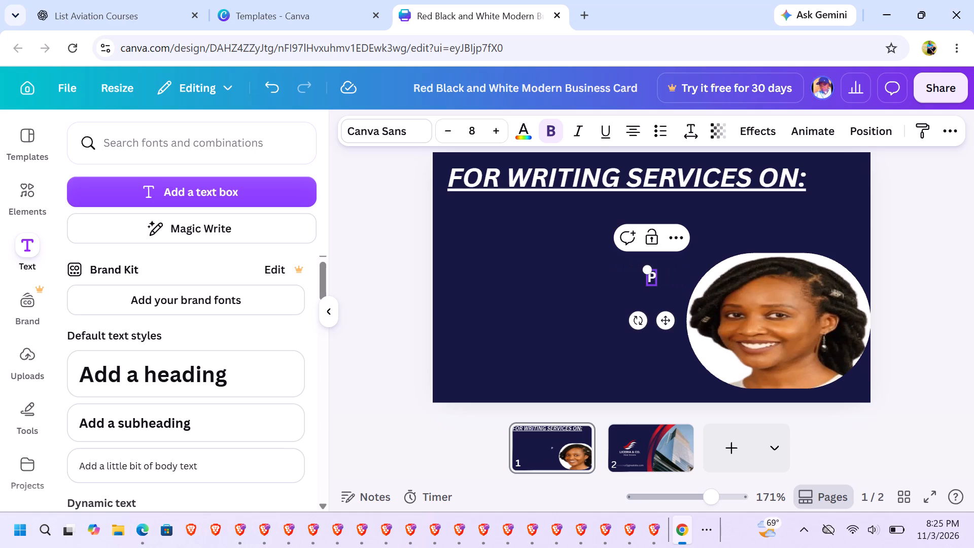
{"action": "type", "text": "rojects"}
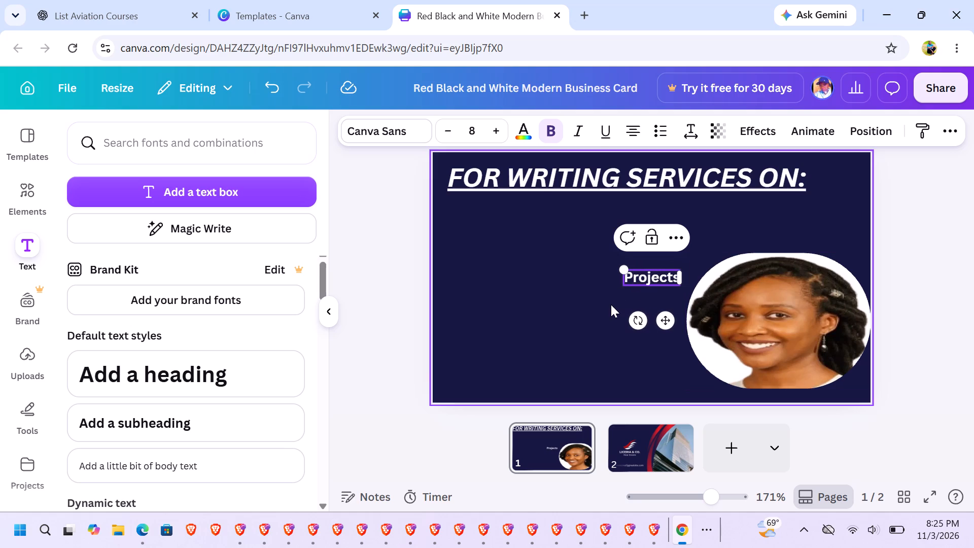
{"action": "left_click", "coordinate": [611, 304]}
Add a subheading reading "Research" and place it below the start of the "FOR WRITING SERVICES ON:" heading.
{"action": "left_click", "coordinate": [237, 422]}
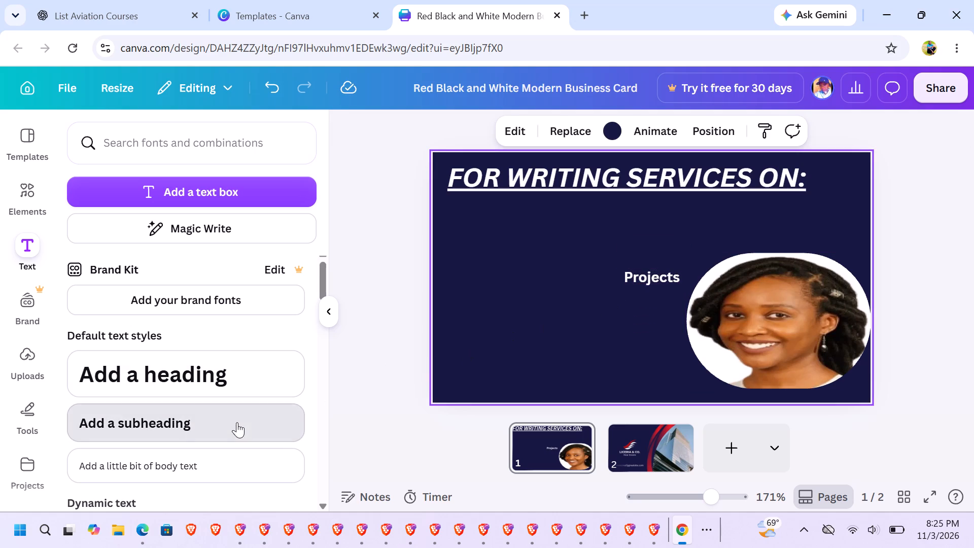
{"action": "key", "text": "BackSpace"}
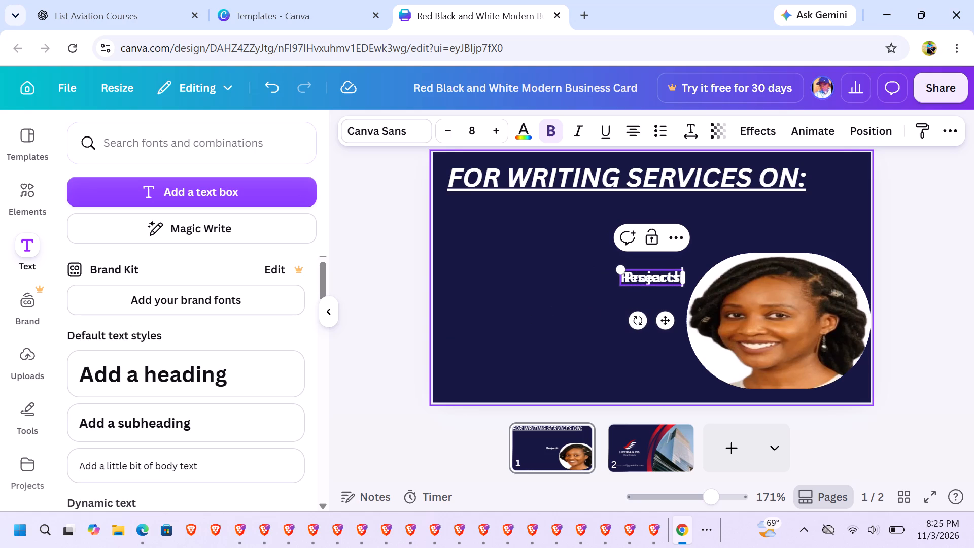
{"action": "left_click", "coordinate": [654, 363]}
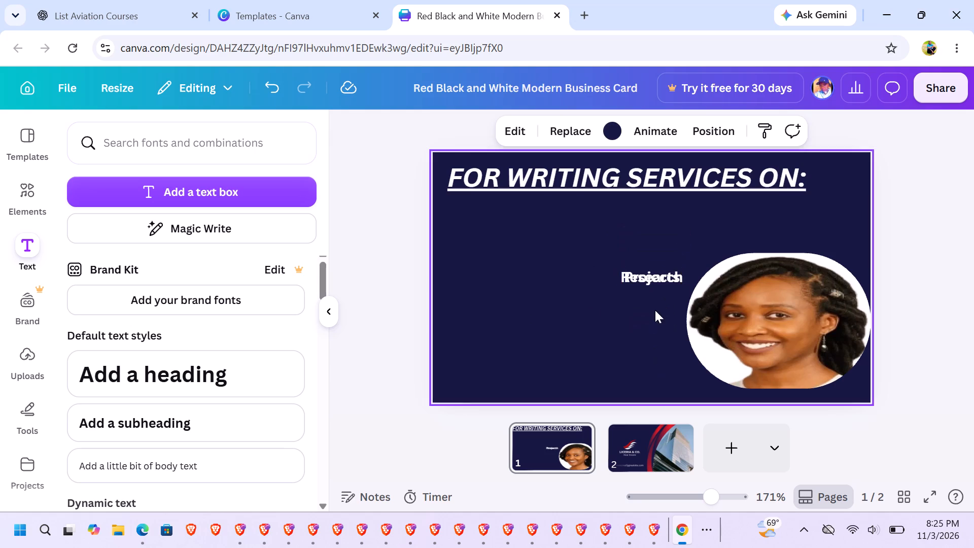
{"action": "left_click_drag", "start_coordinate": [660, 280], "coordinate": [495, 228]}
{"action": "left_click", "coordinate": [579, 268]}
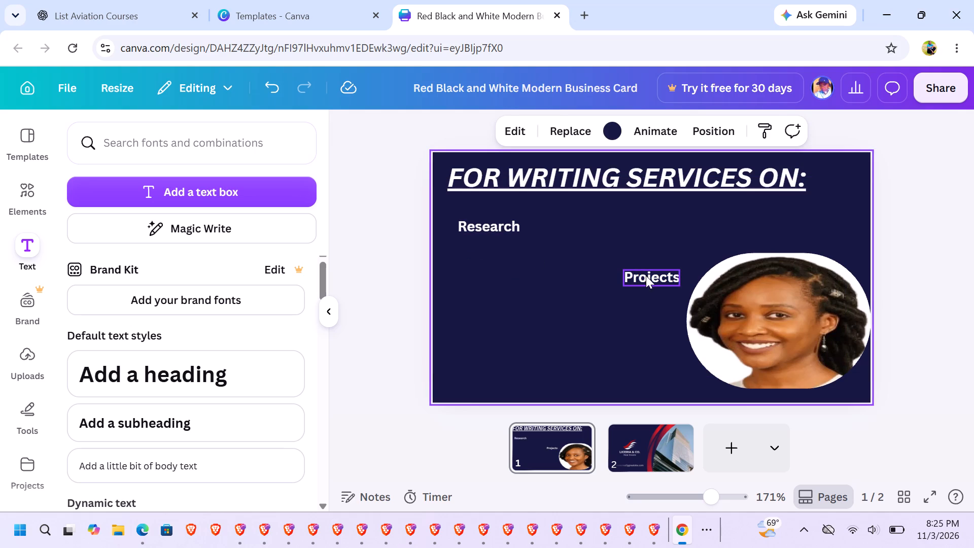
Move the "Projects" text directly below "Research", aligned with its left edge.
{"action": "left_click_drag", "start_coordinate": [646, 276], "coordinate": [477, 264]}
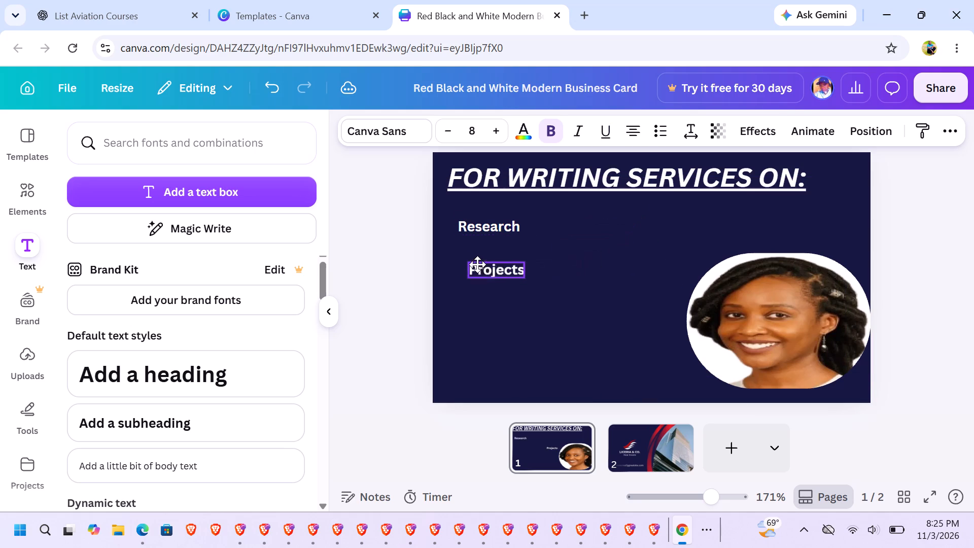
{"action": "left_click_drag", "start_coordinate": [477, 264], "coordinate": [477, 260]}
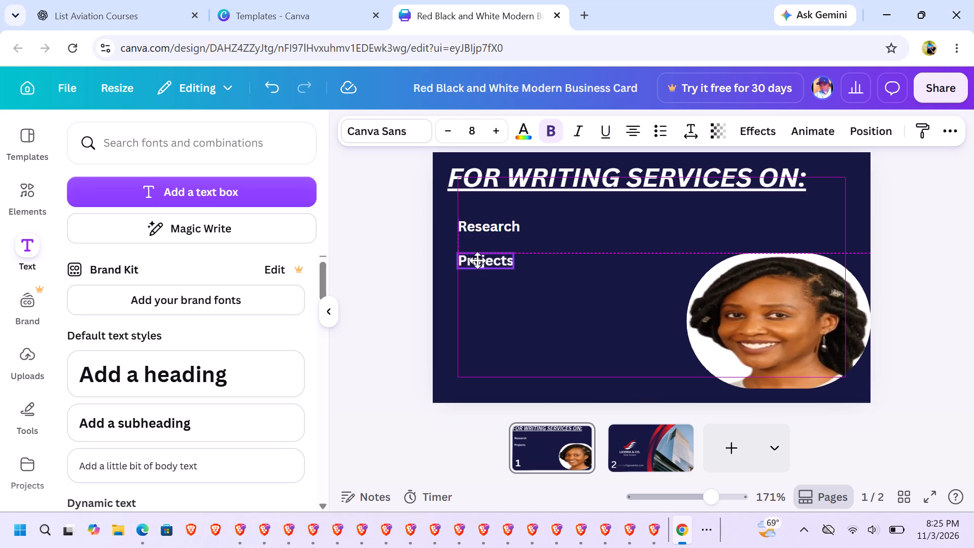
{"action": "left_click_drag", "start_coordinate": [477, 260], "coordinate": [475, 256]}
{"action": "left_click", "coordinate": [612, 249]}
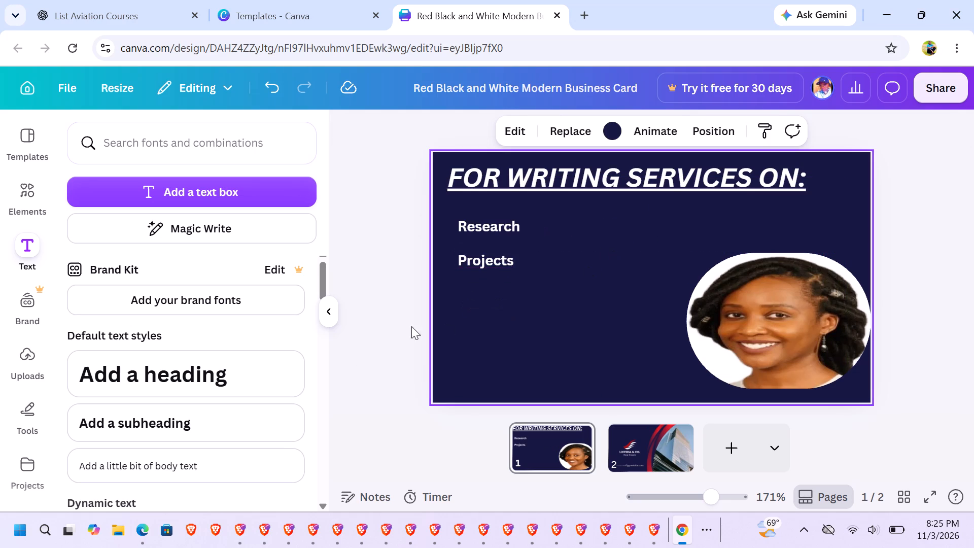
Add a subheading reading "Proposals" and place it below "Projects" in the same column, evenly spaced.
{"action": "left_click", "coordinate": [228, 418]}
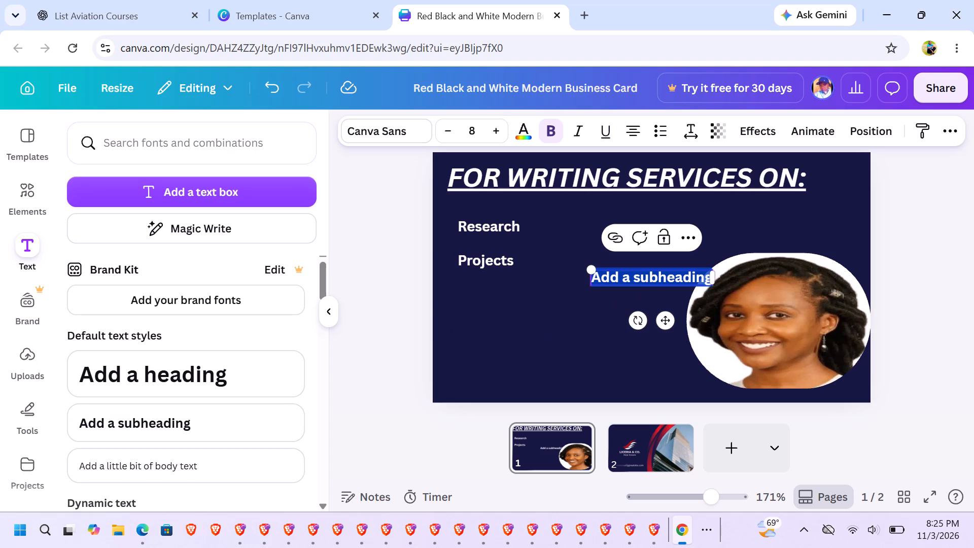
{"action": "key", "text": "BackSpace"}
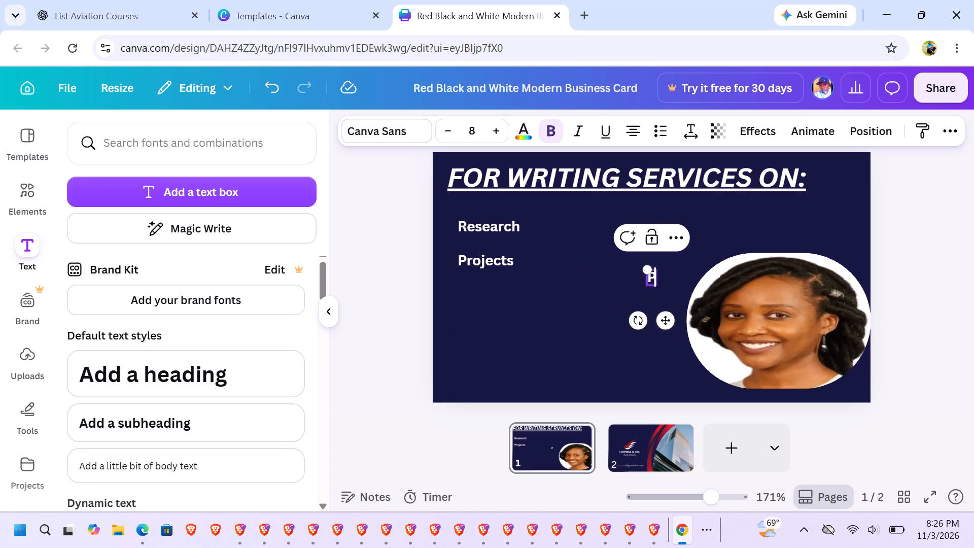
{"action": "type", "text": "roposals"}
{"action": "left_click", "coordinate": [670, 362]}
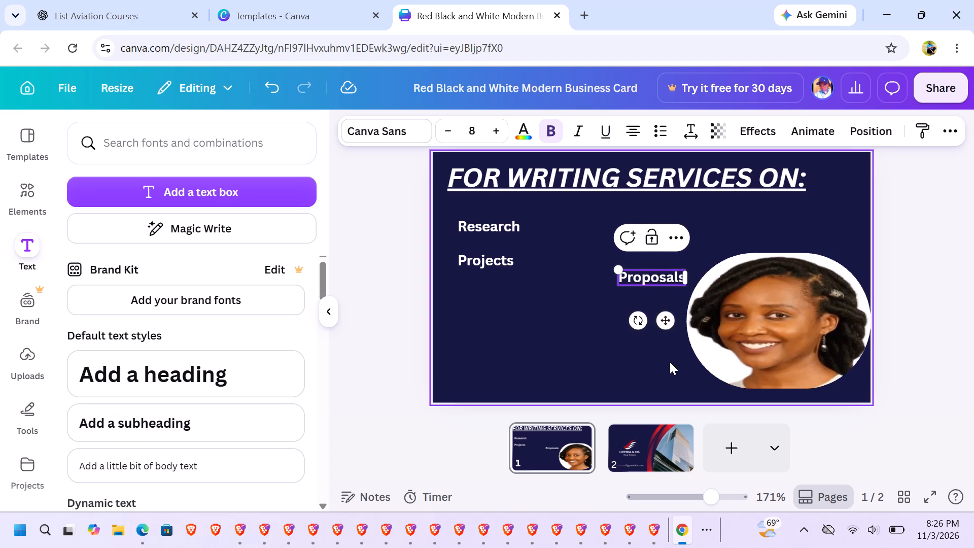
{"action": "left_click_drag", "start_coordinate": [670, 279], "coordinate": [504, 302]}
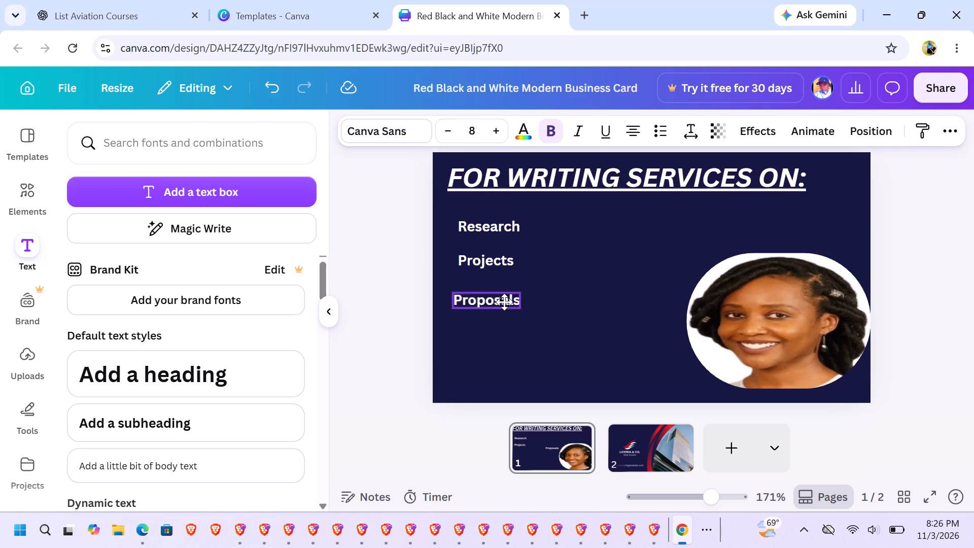
{"action": "left_click_drag", "start_coordinate": [504, 302], "coordinate": [504, 297]}
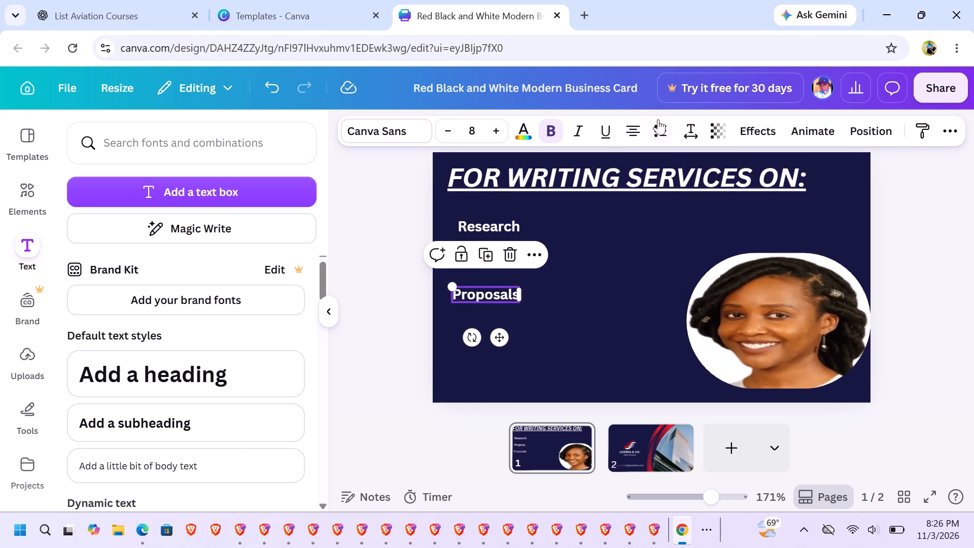
Turn the "Proposals", "Projects" and "Research" texts into bulleted list items.
{"action": "left_click", "coordinate": [655, 132]}
{"action": "left_click", "coordinate": [590, 323]}
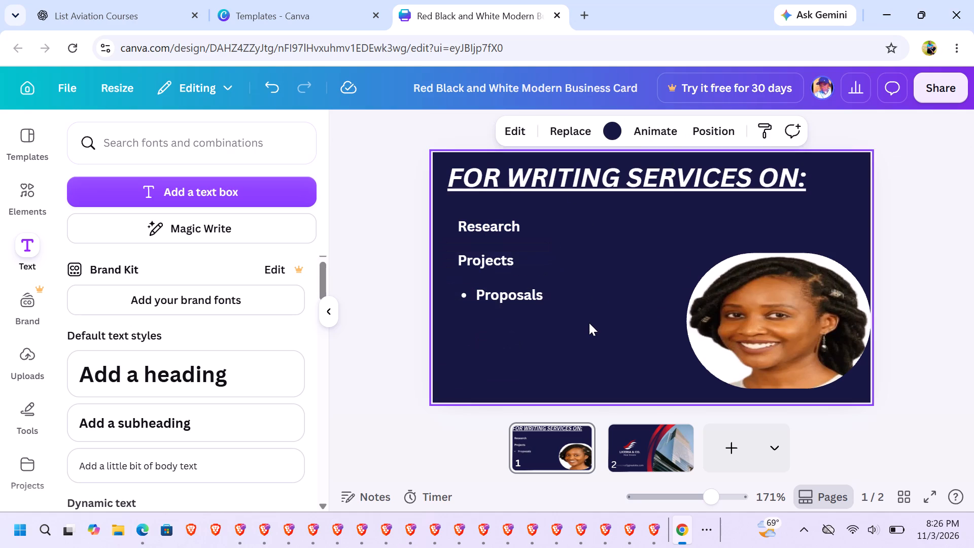
{"action": "left_click", "coordinate": [494, 255]}
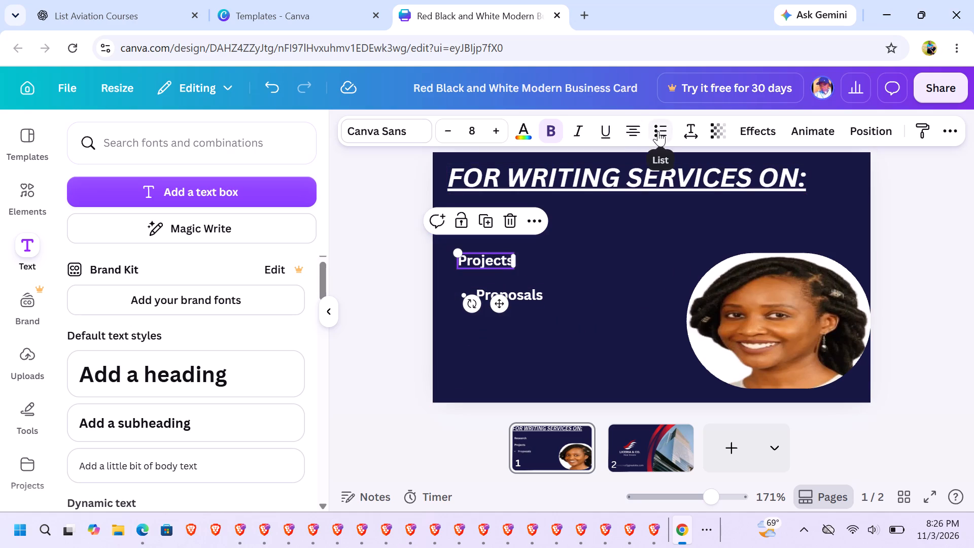
{"action": "left_click", "coordinate": [658, 131]}
{"action": "left_click", "coordinate": [616, 266]}
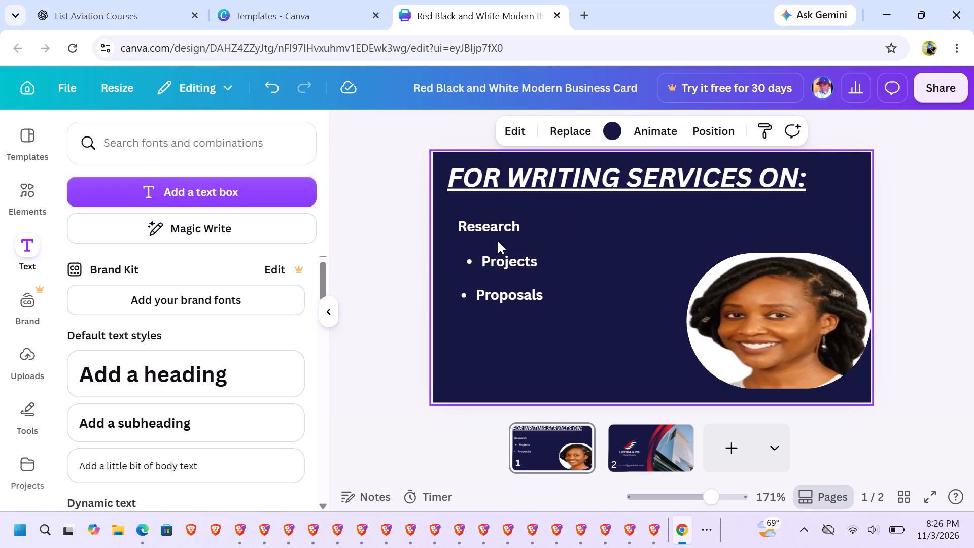
{"action": "left_click", "coordinate": [498, 233]}
{"action": "left_click", "coordinate": [657, 127]}
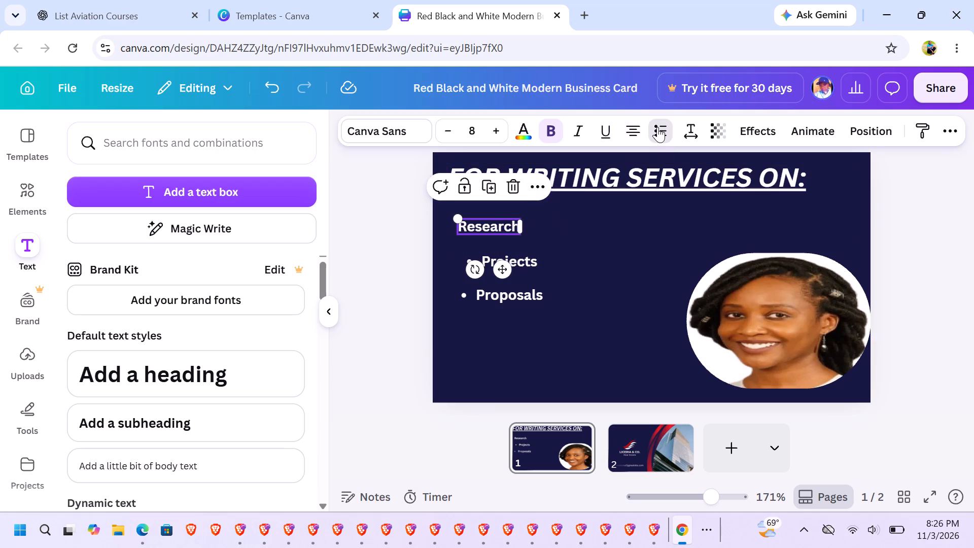
{"action": "left_click", "coordinate": [610, 290]}
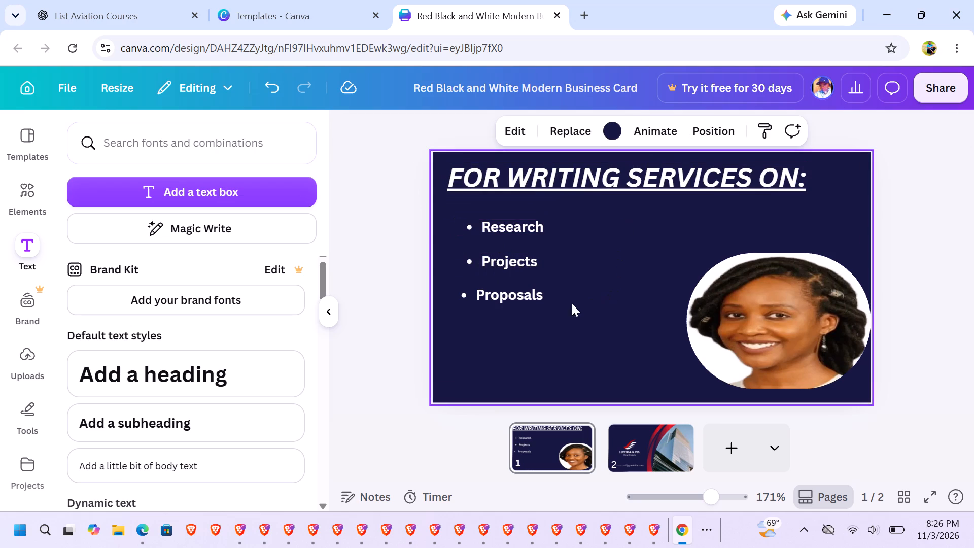
Add a subheading reading "Essays writing" and place it above the portrait, roughly level with "Research".
{"action": "left_click", "coordinate": [219, 420]}
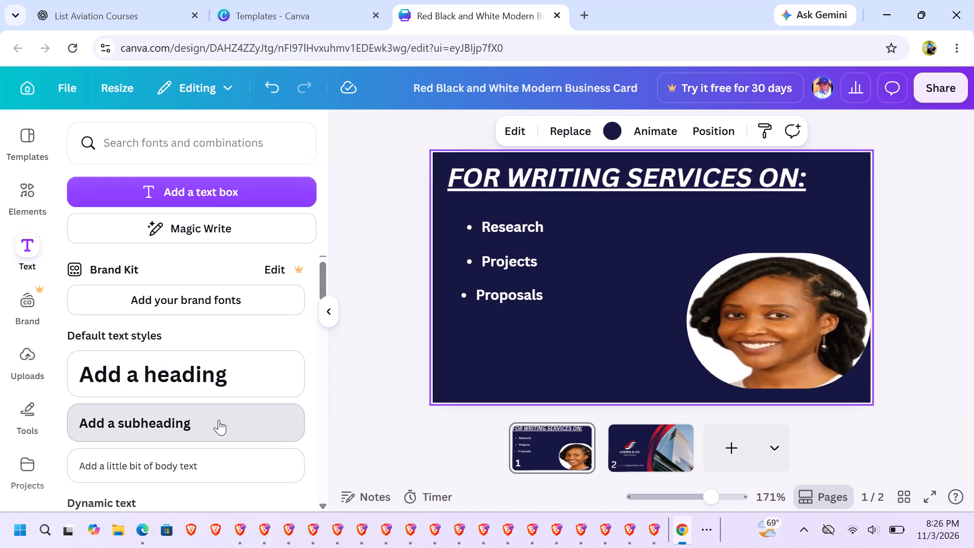
{"action": "key", "text": "BackSpace"}
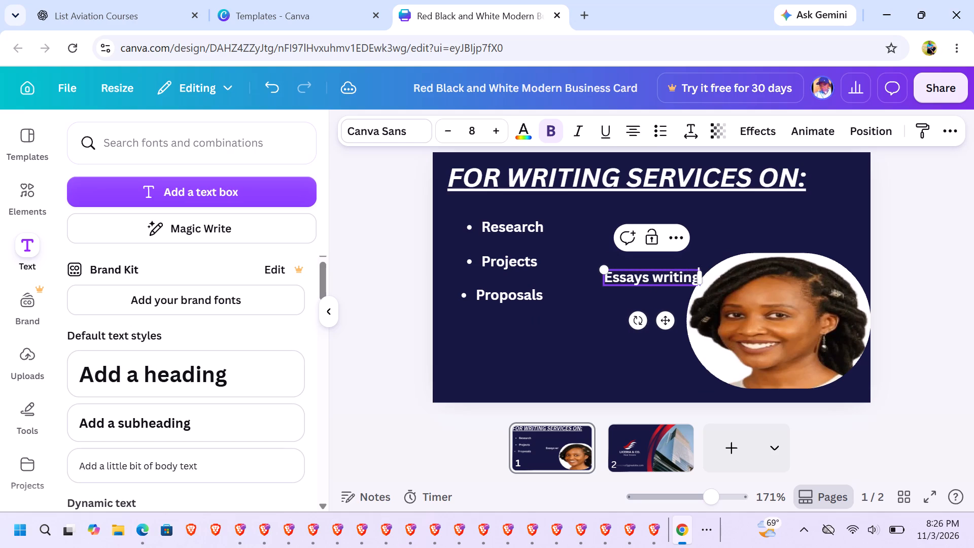
{"action": "left_click", "coordinate": [781, 239]}
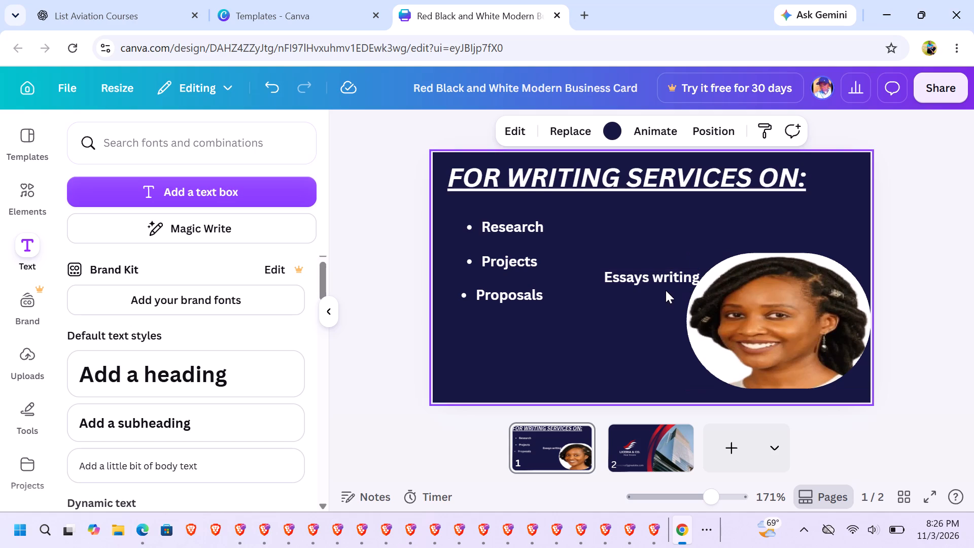
{"action": "left_click_drag", "start_coordinate": [659, 291], "coordinate": [656, 282]}
{"action": "left_click_drag", "start_coordinate": [656, 282], "coordinate": [658, 235]}
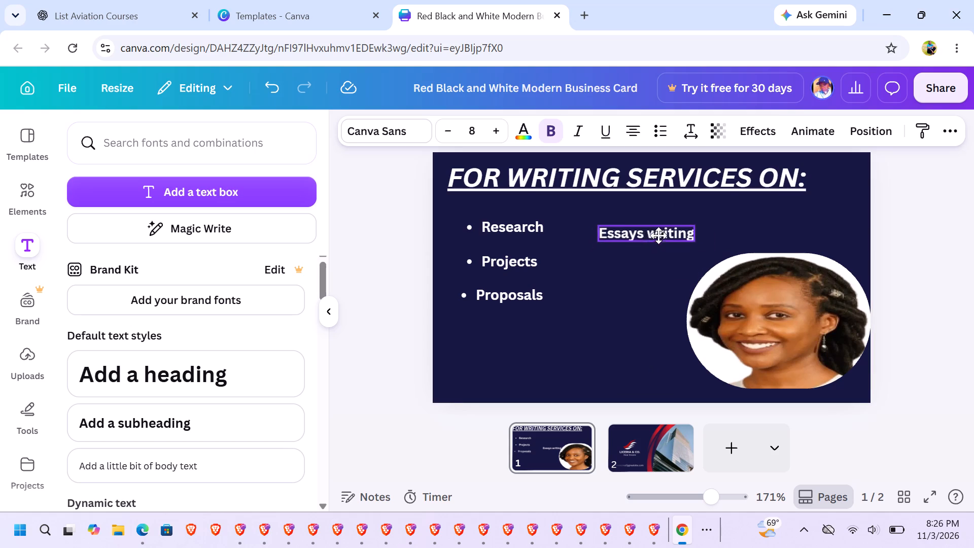
{"action": "left_click_drag", "start_coordinate": [658, 235], "coordinate": [784, 226]}
{"action": "left_click", "coordinate": [598, 322]}
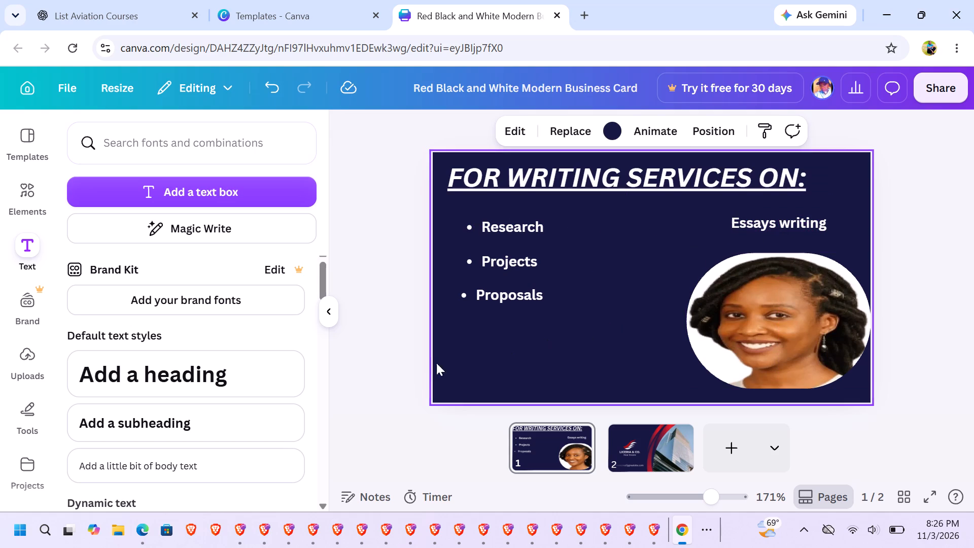
Add a subheading reading "Case studies", place it between "Research" and "Essays writing", and make it a bulleted item.
{"action": "left_click", "coordinate": [215, 425]}
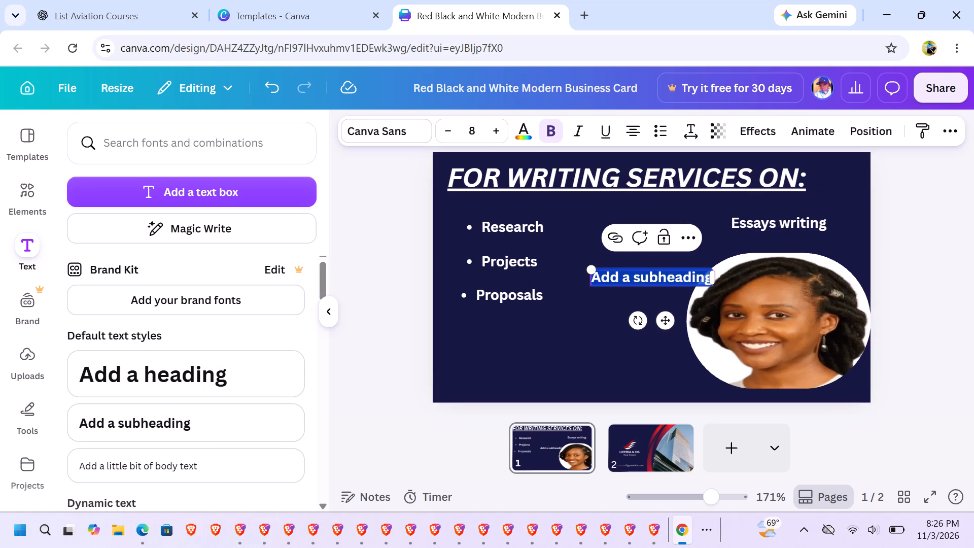
{"action": "key", "text": "BackSpace"}
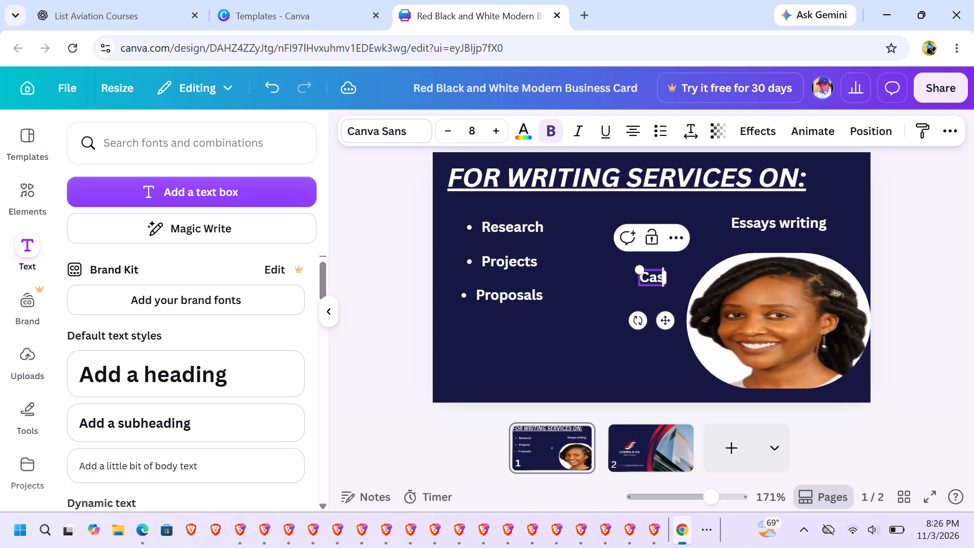
{"action": "key", "text": "space"}
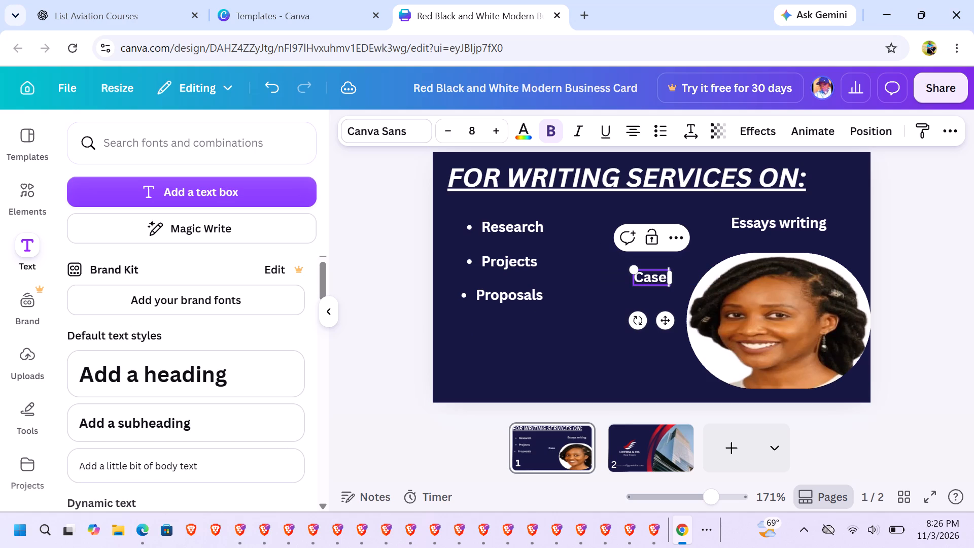
{"action": "type", "text": "st"}
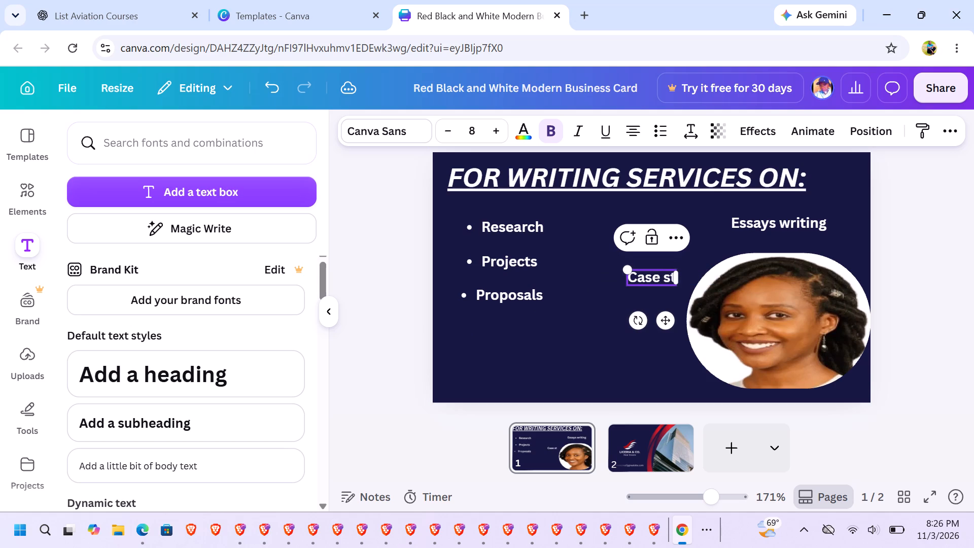
{"action": "type", "text": "udies"}
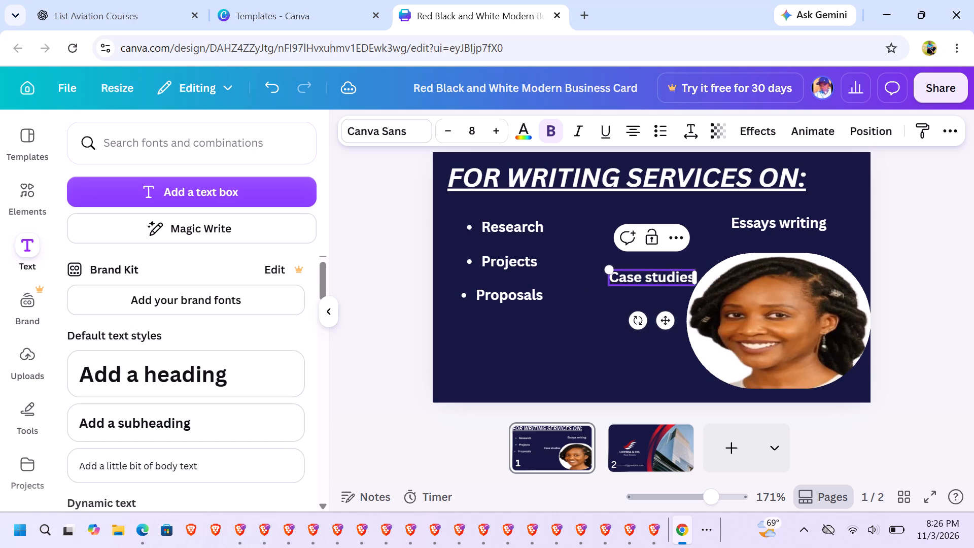
{"action": "left_click", "coordinate": [608, 364]}
{"action": "left_click_drag", "start_coordinate": [665, 278], "coordinate": [642, 227]}
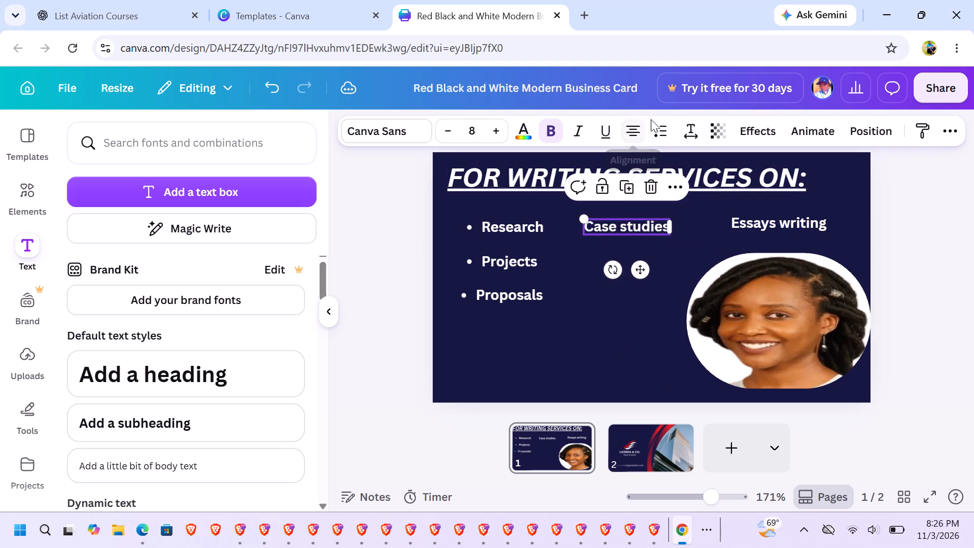
{"action": "left_click", "coordinate": [659, 125]}
{"action": "left_click", "coordinate": [707, 239]}
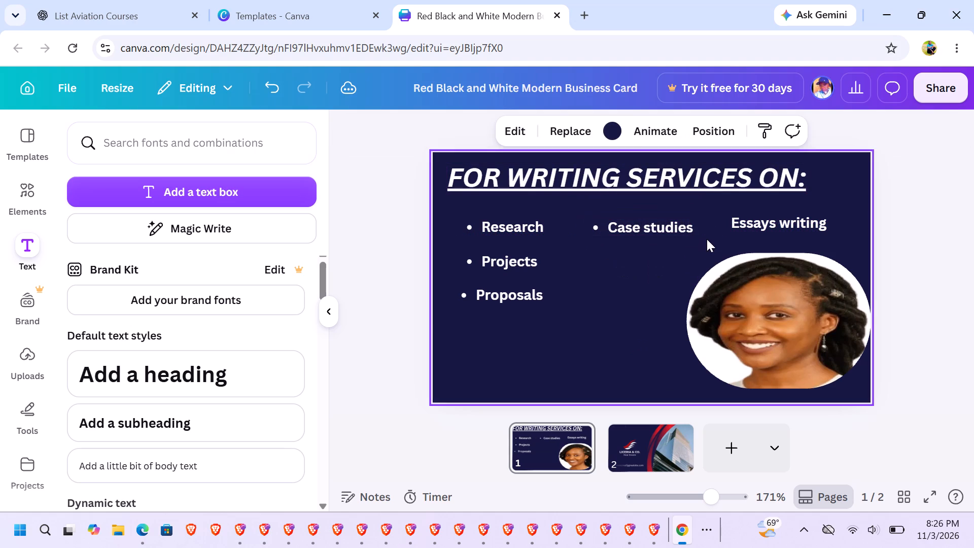
Turn the "Essays writing" text above the portrait into a bulleted list item.
{"action": "left_click", "coordinate": [761, 227]}
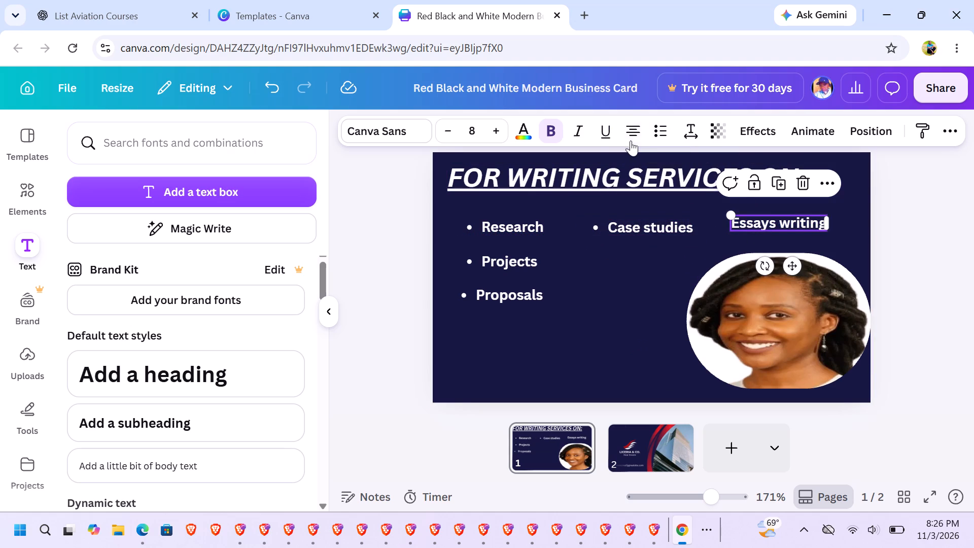
{"action": "left_click", "coordinate": [662, 133]}
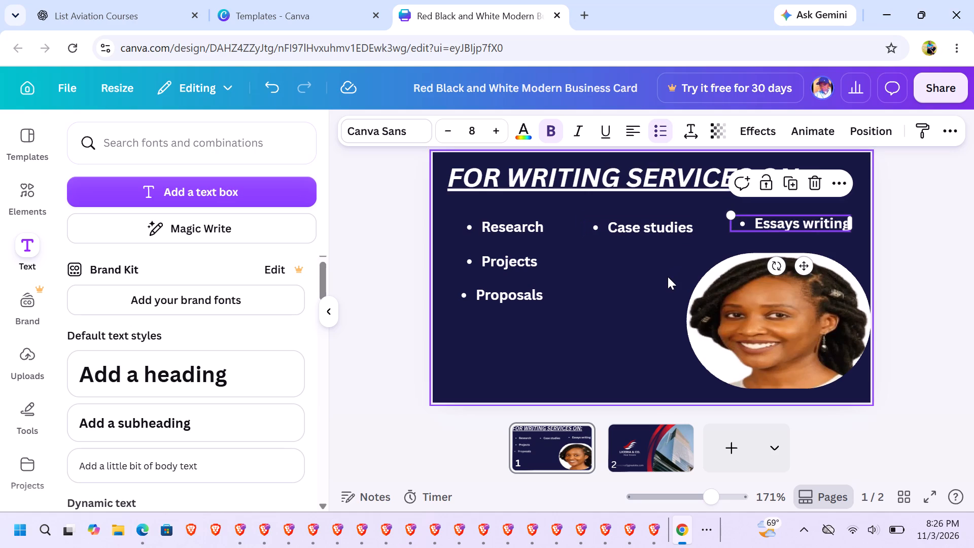
{"action": "left_click", "coordinate": [668, 277]}
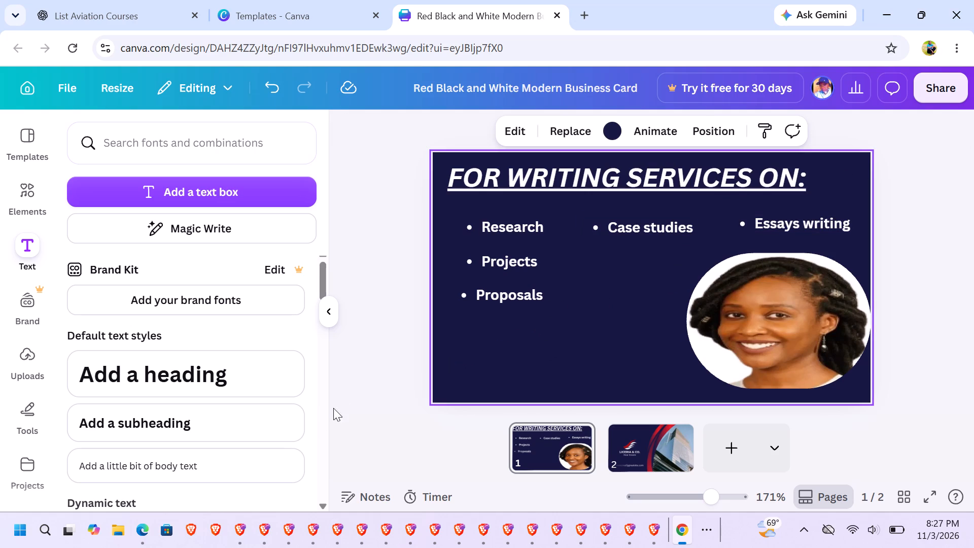
Add a subheading reading "Assignments", make it a bulleted item, and place it directly below "Case studies".
{"action": "left_click", "coordinate": [269, 427]}
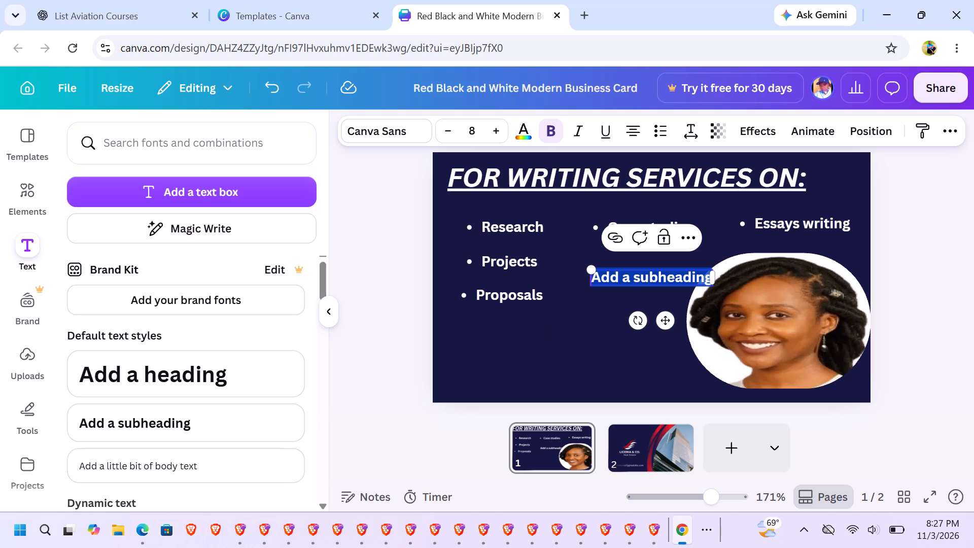
{"action": "key", "text": "BackSpace"}
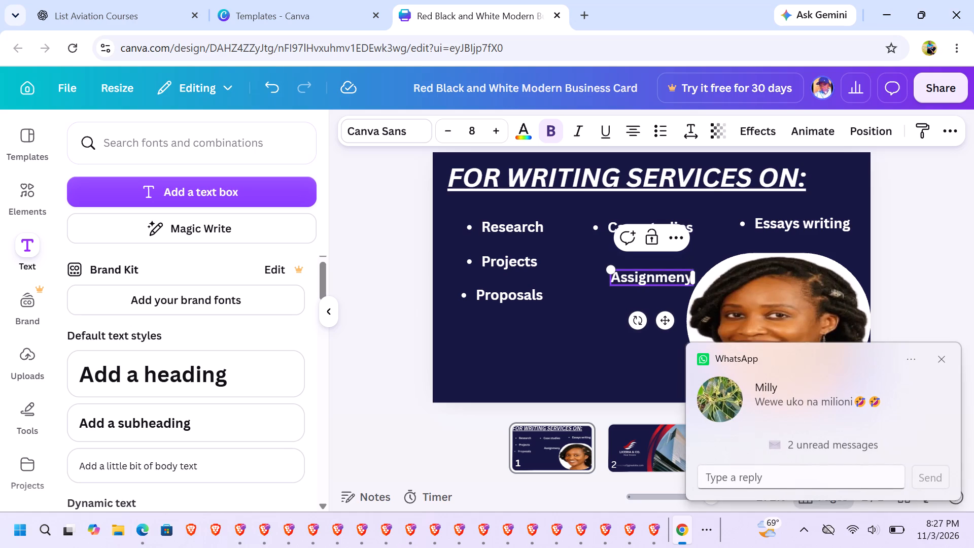
{"action": "key", "text": "BackSpace"}
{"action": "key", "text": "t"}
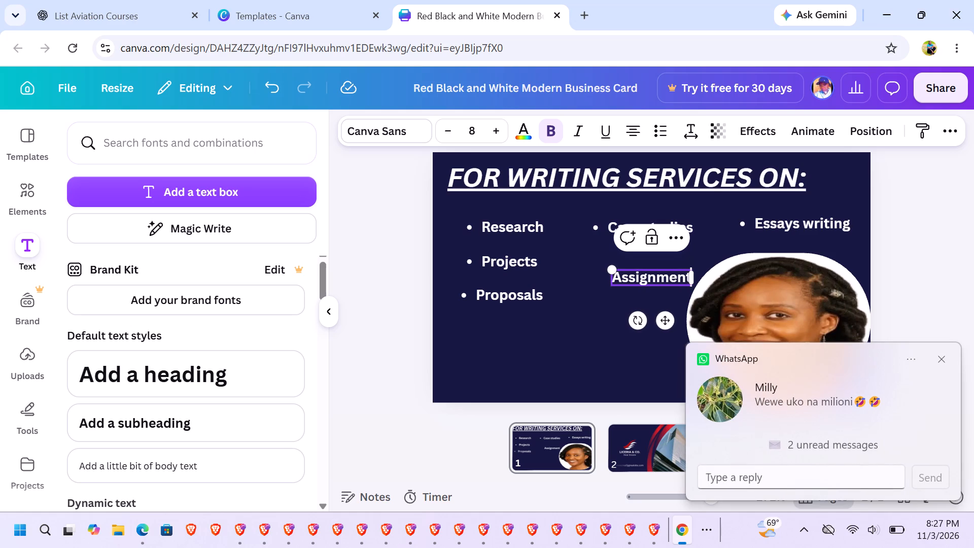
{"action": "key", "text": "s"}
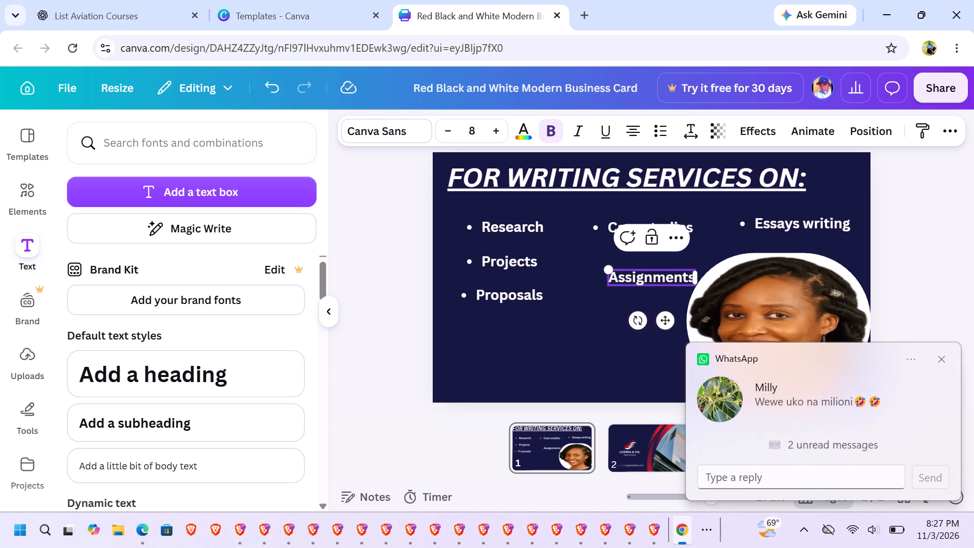
{"action": "left_click", "coordinate": [658, 131]}
{"action": "left_click", "coordinate": [596, 347]}
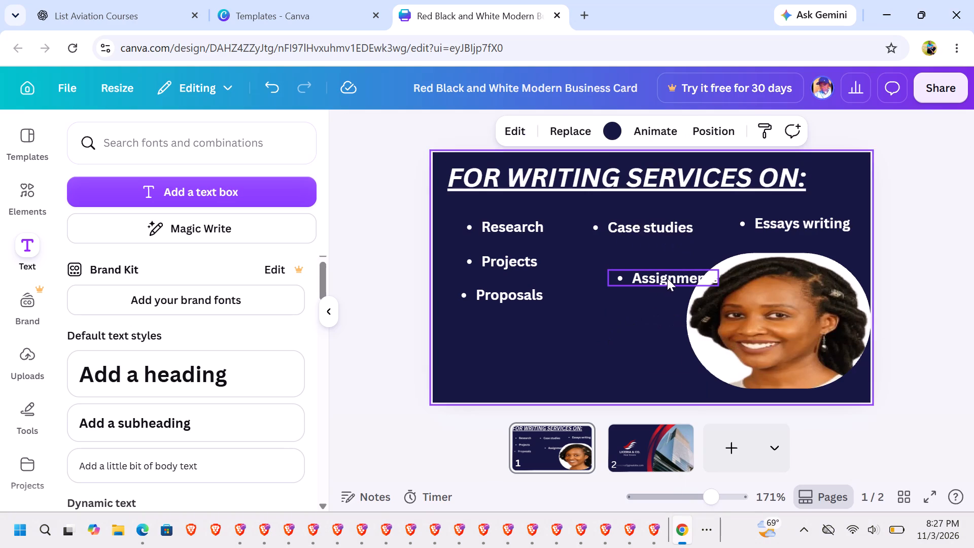
{"action": "left_click_drag", "start_coordinate": [668, 278], "coordinate": [642, 255]}
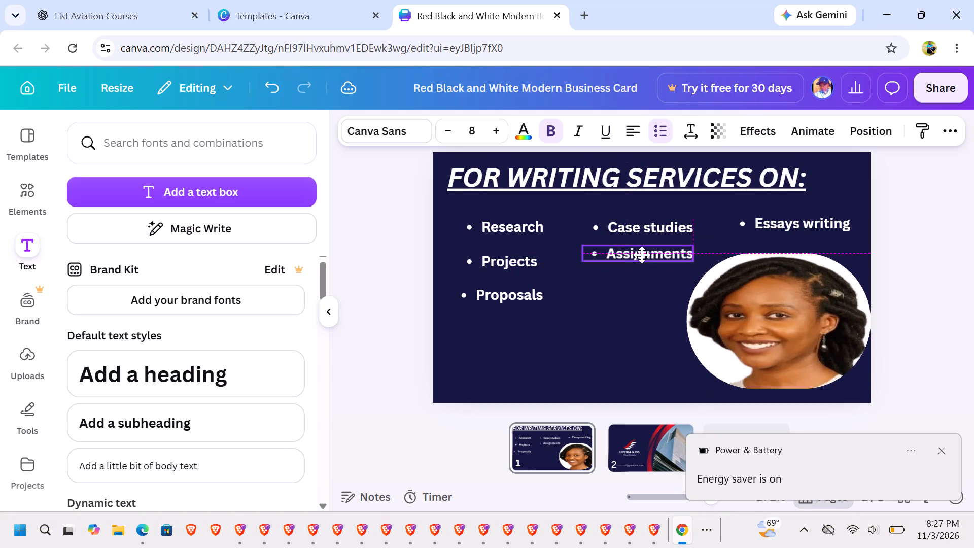
Position the bulleted "Assignments" text below "Case studies", level with "Projects".
{"action": "left_click_drag", "start_coordinate": [642, 255], "coordinate": [642, 256]}
{"action": "left_click_drag", "start_coordinate": [642, 256], "coordinate": [644, 257]}
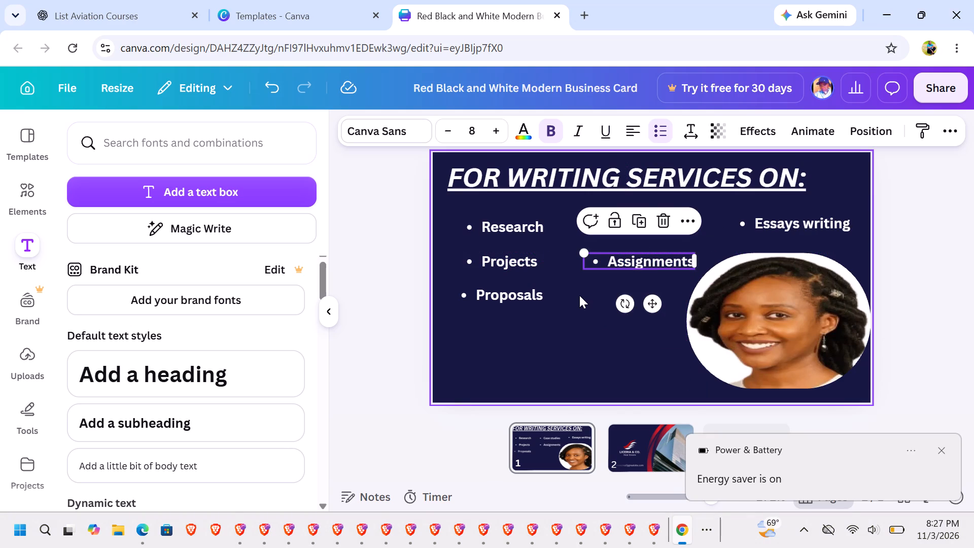
{"action": "left_click", "coordinate": [579, 295]}
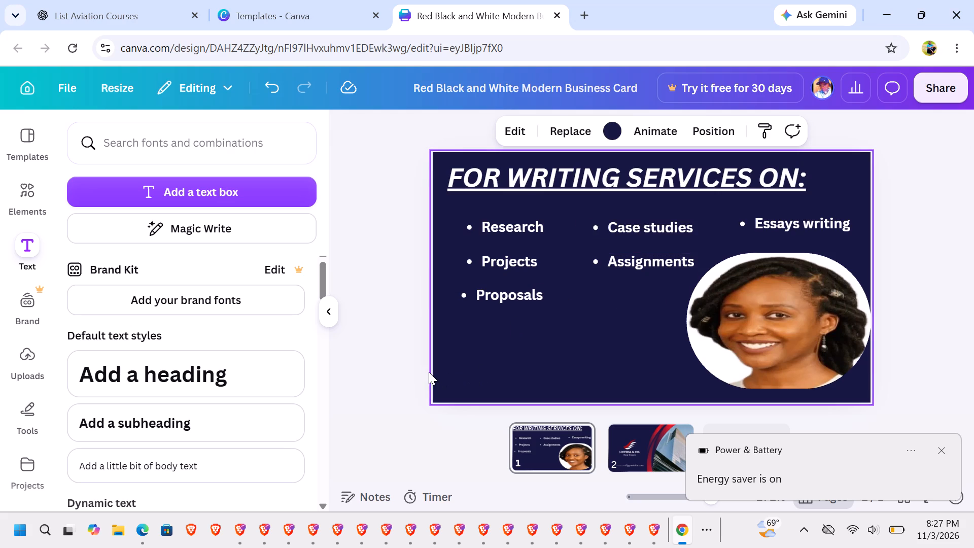
Add a subheading reading "Assessments", make it a bulleted item, and place it below "Assignments", level with "Proposals".
{"action": "left_click", "coordinate": [206, 432]}
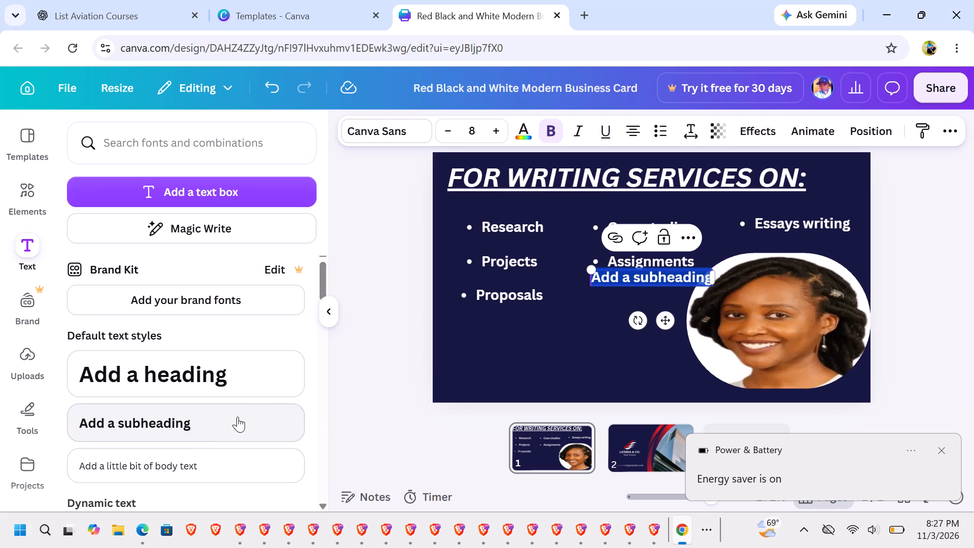
{"action": "key", "text": "BackSpace"}
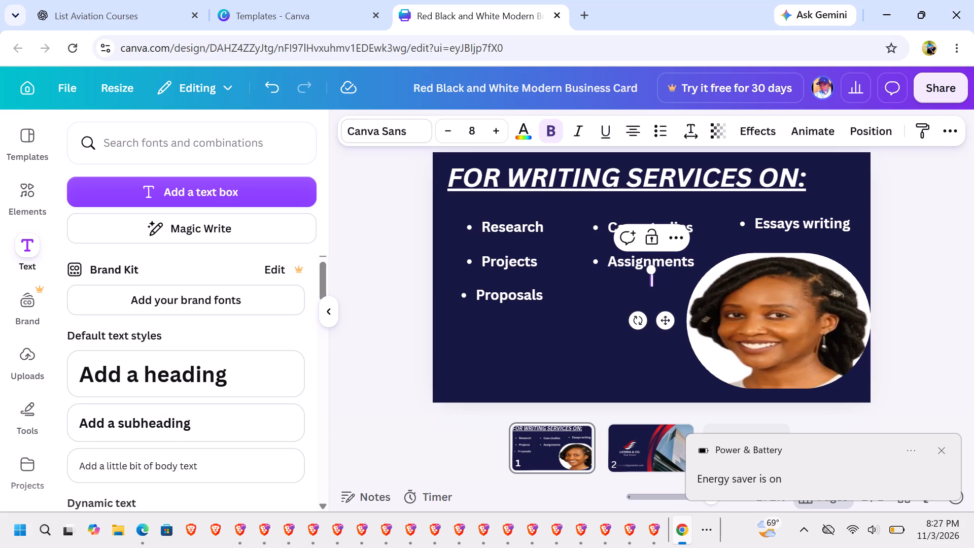
{"action": "key", "text": "a"}
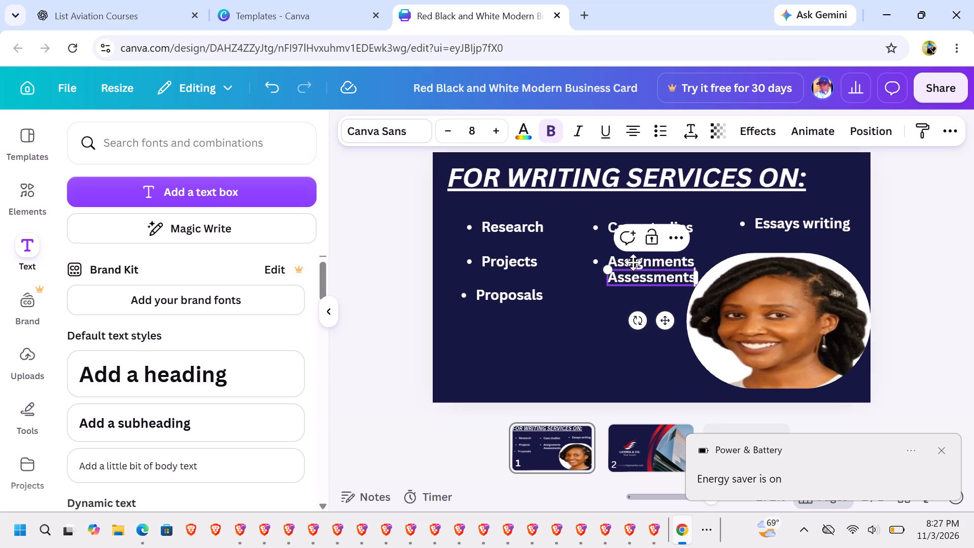
{"action": "left_click", "coordinate": [655, 135]}
{"action": "left_click", "coordinate": [586, 363]}
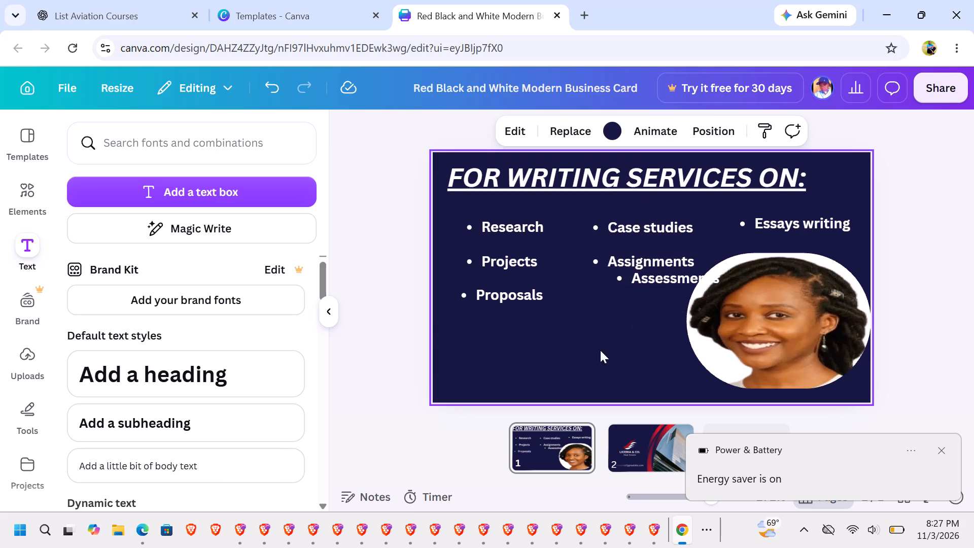
{"action": "left_click_drag", "start_coordinate": [691, 268], "coordinate": [664, 289]}
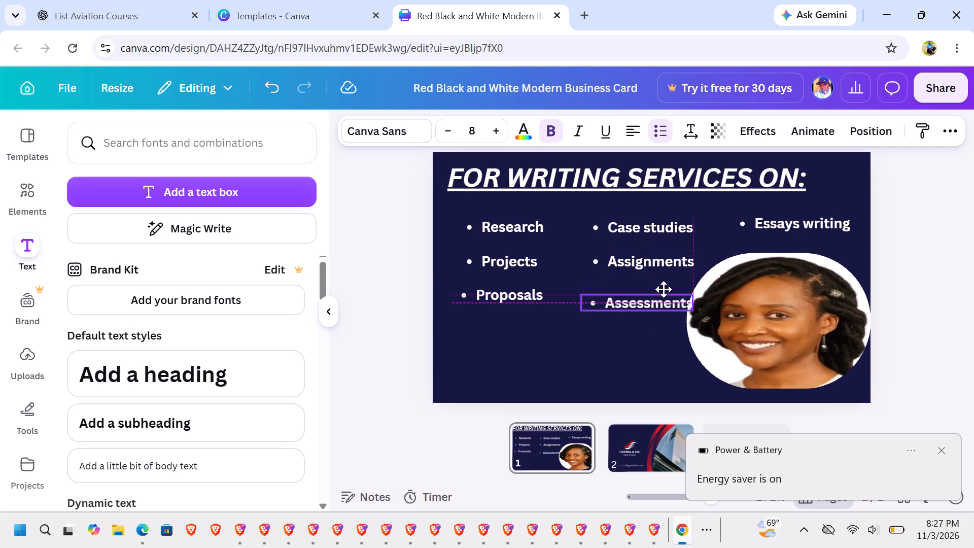
{"action": "left_click_drag", "start_coordinate": [664, 289], "coordinate": [664, 283]}
{"action": "left_click", "coordinate": [574, 322]}
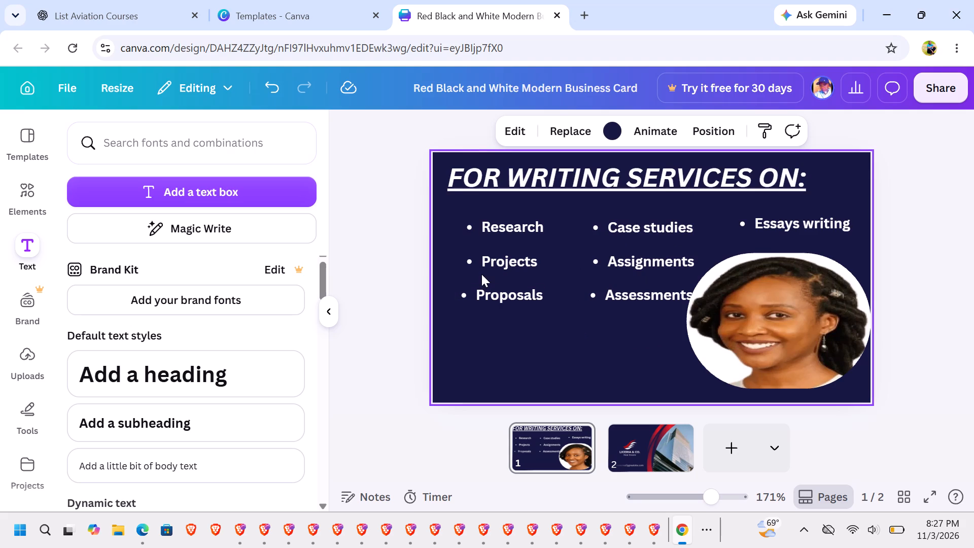
Shift "Assessments", "Assignments" and "Case studies" slightly left, away from the portrait, keeping them aligned as one column.
{"action": "left_click_drag", "start_coordinate": [664, 296], "coordinate": [653, 302]}
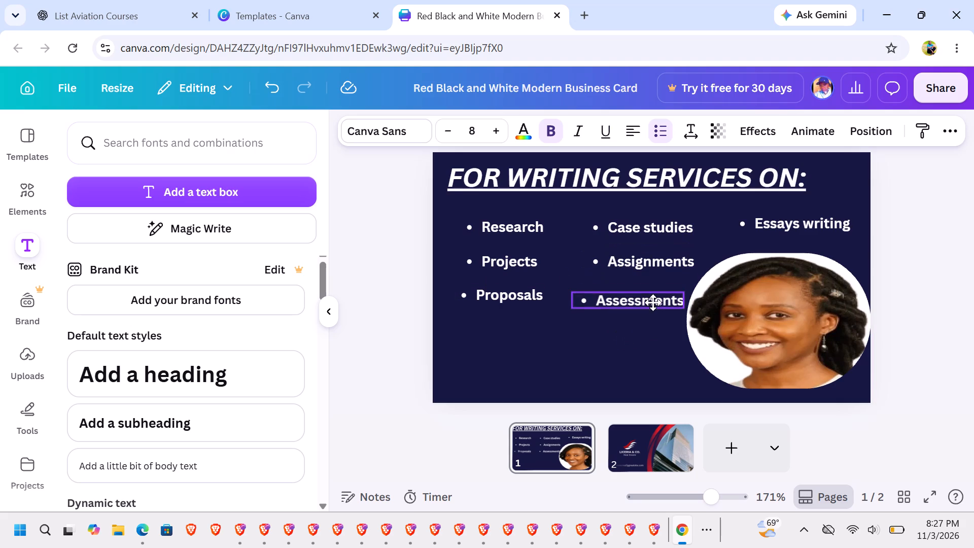
{"action": "left_click_drag", "start_coordinate": [653, 302], "coordinate": [650, 297]}
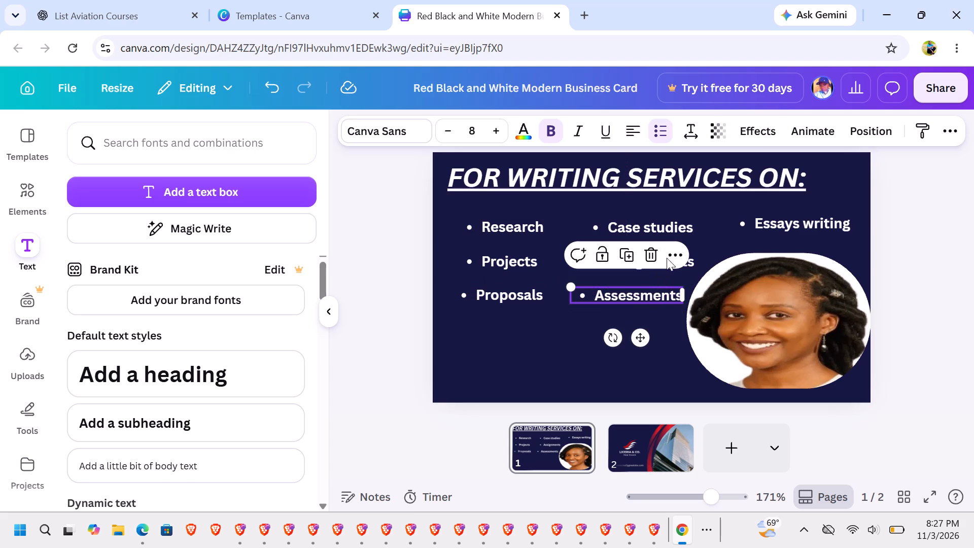
{"action": "left_click", "coordinate": [720, 225]}
{"action": "left_click_drag", "start_coordinate": [679, 262], "coordinate": [676, 262]}
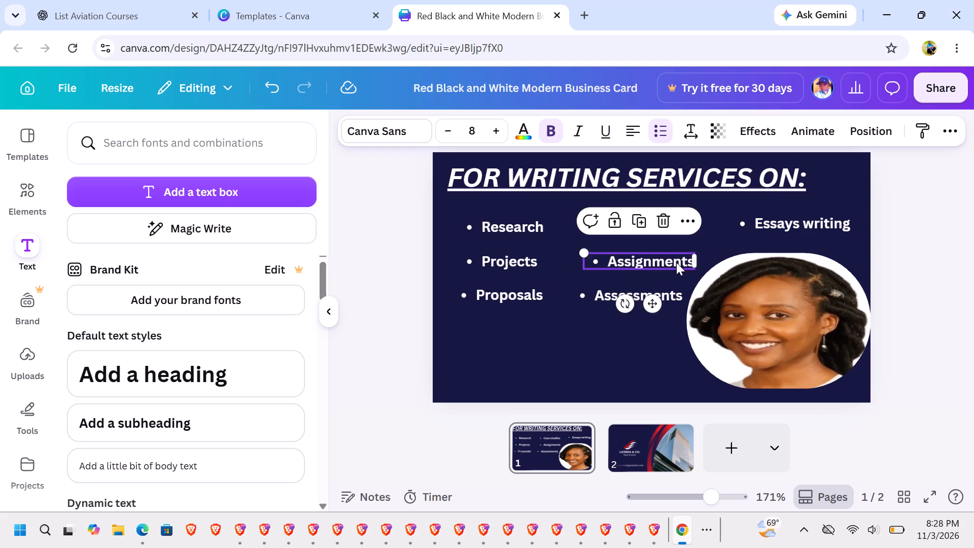
{"action": "left_click_drag", "start_coordinate": [676, 262], "coordinate": [669, 262]}
{"action": "left_click", "coordinate": [714, 223]}
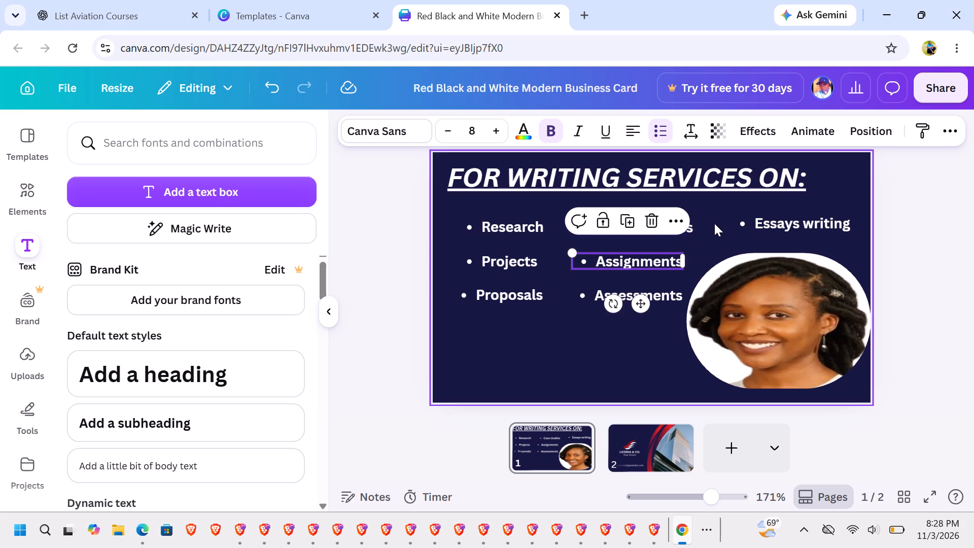
{"action": "left_click_drag", "start_coordinate": [676, 230], "coordinate": [664, 231]}
{"action": "left_click", "coordinate": [713, 224]}
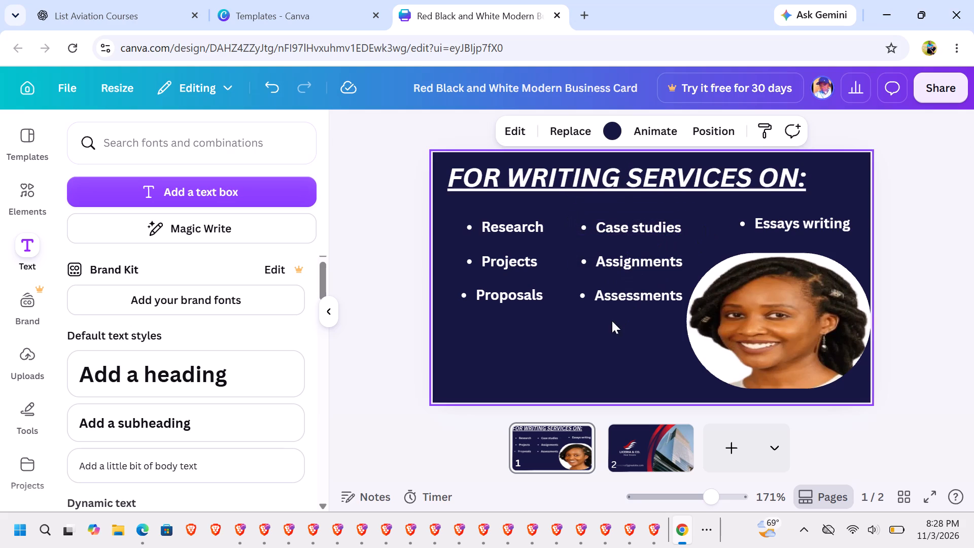
Add a subheading reading "Dissertation &Thesis".
{"action": "left_click", "coordinate": [243, 422]}
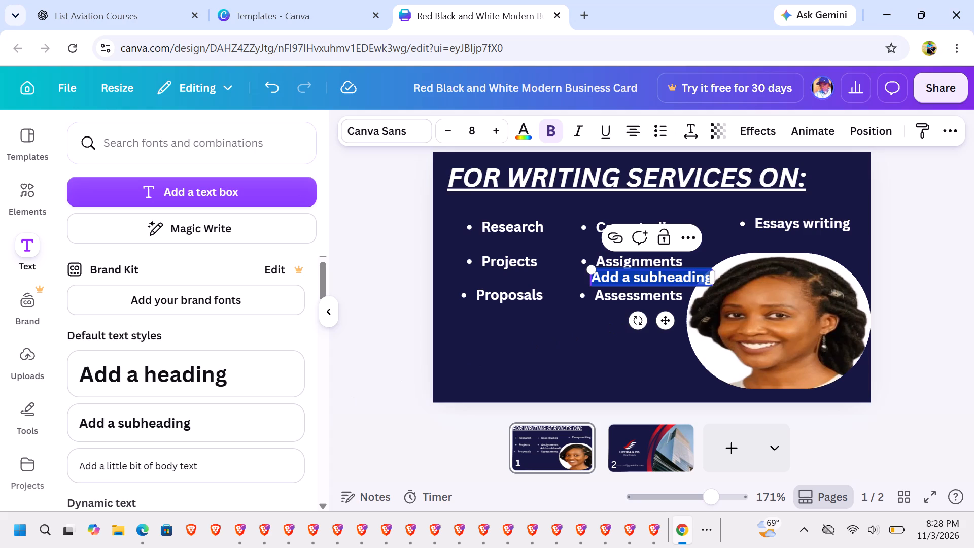
{"action": "key", "text": "BackSpace"}
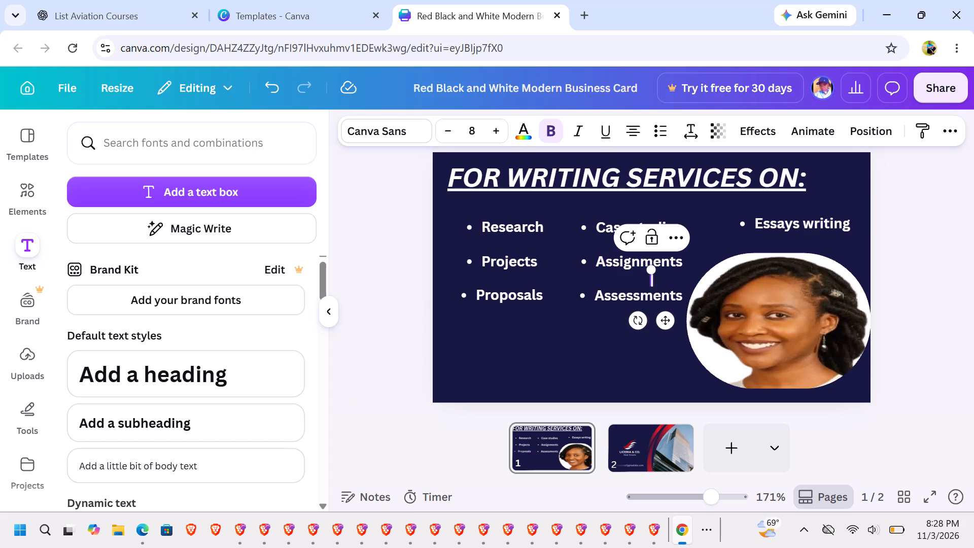
{"action": "key", "text": "BackSpace"}
{"action": "key", "text": "a"}
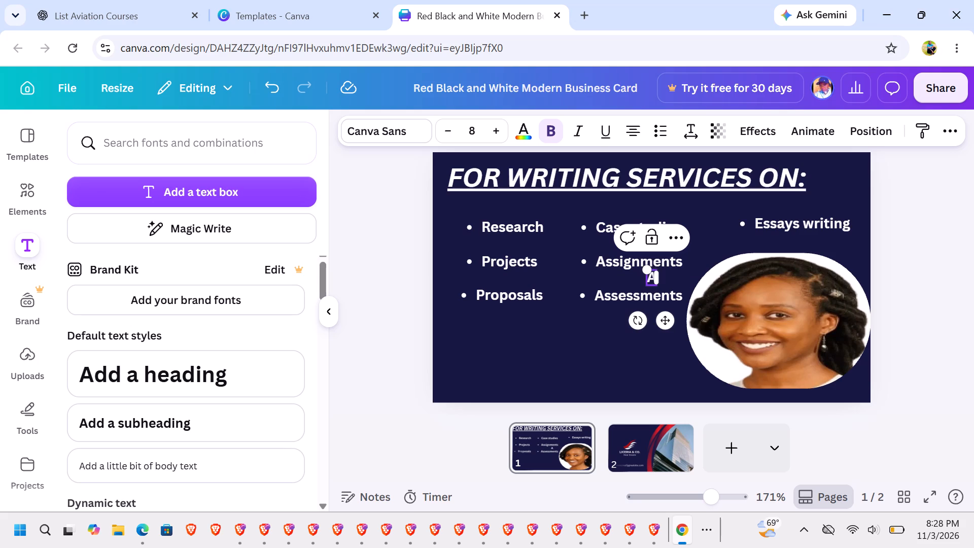
{"action": "key", "text": "BackSpace"}
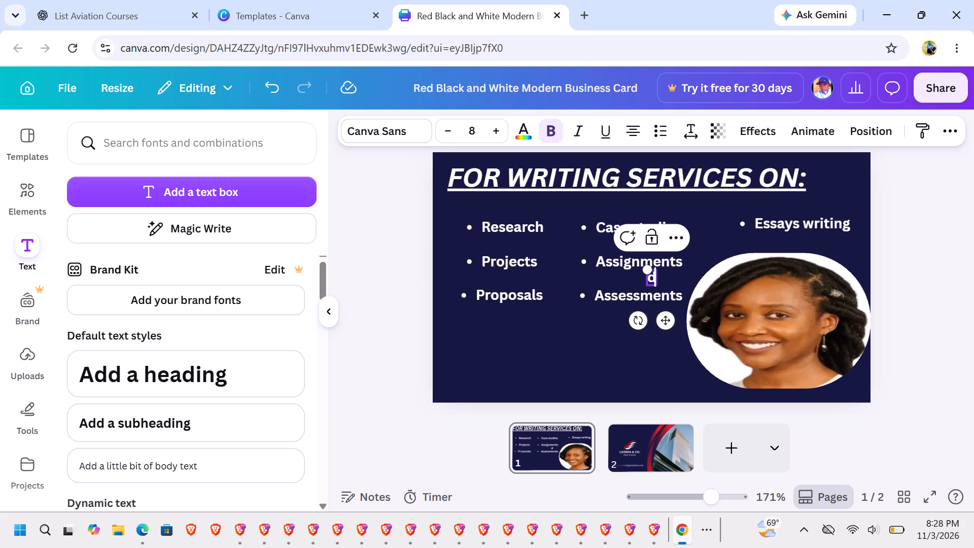
{"action": "key", "text": "BackSpace"}
{"action": "key", "text": "d"}
{"action": "type", "text": "issertation"}
{"action": "key", "text": "space"}
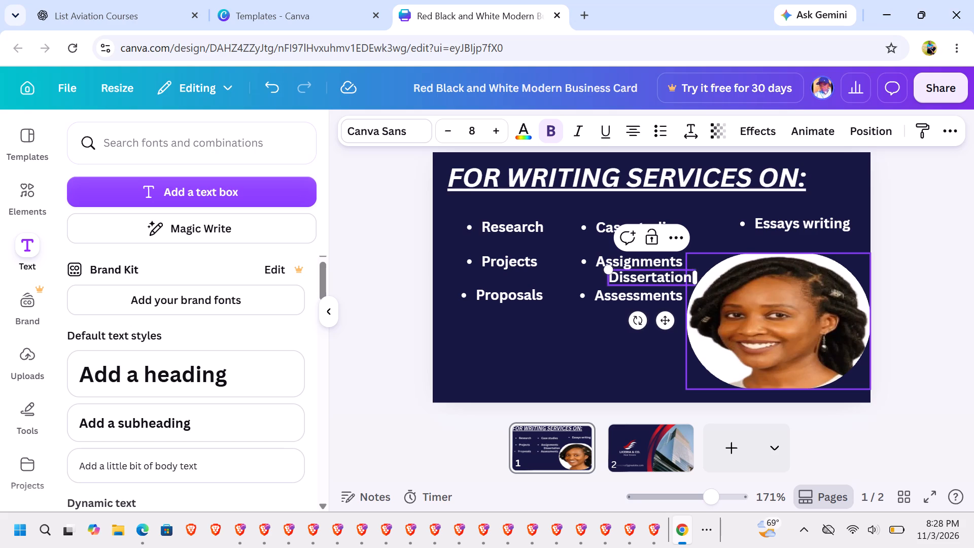
{"action": "key", "text": "space"}
{"action": "type", "text": "&"}
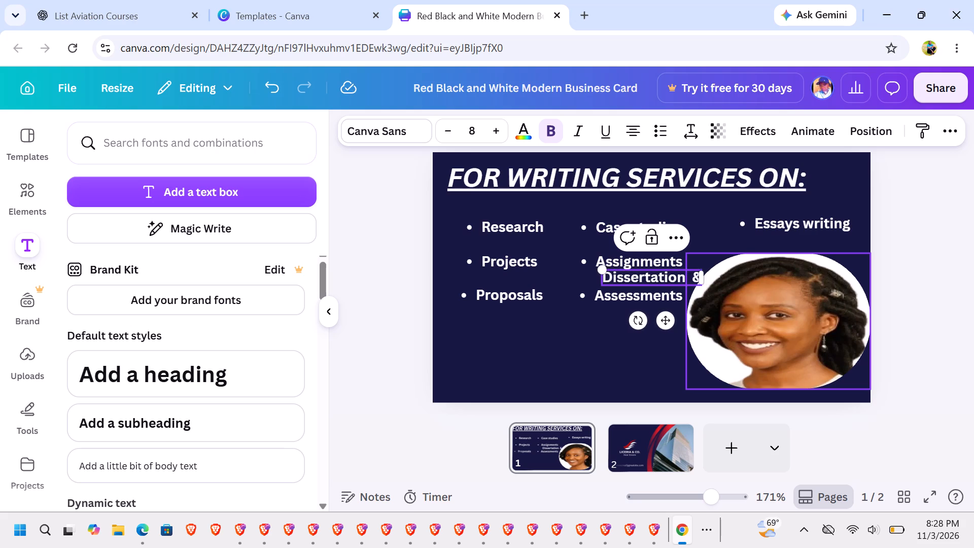
{"action": "type", "text": "hesis"}
{"action": "left_click", "coordinate": [593, 335]}
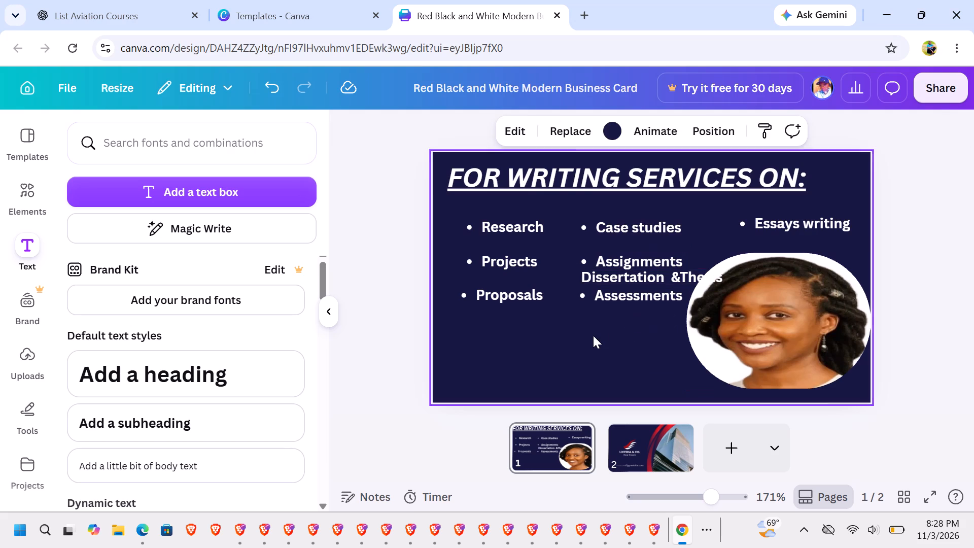
Place the dissertation text below "Proposals", correct it to "Dissertation & Thesis", and make it a bulleted item aligned with that column.
{"action": "left_click_drag", "start_coordinate": [652, 276], "coordinate": [524, 333]}
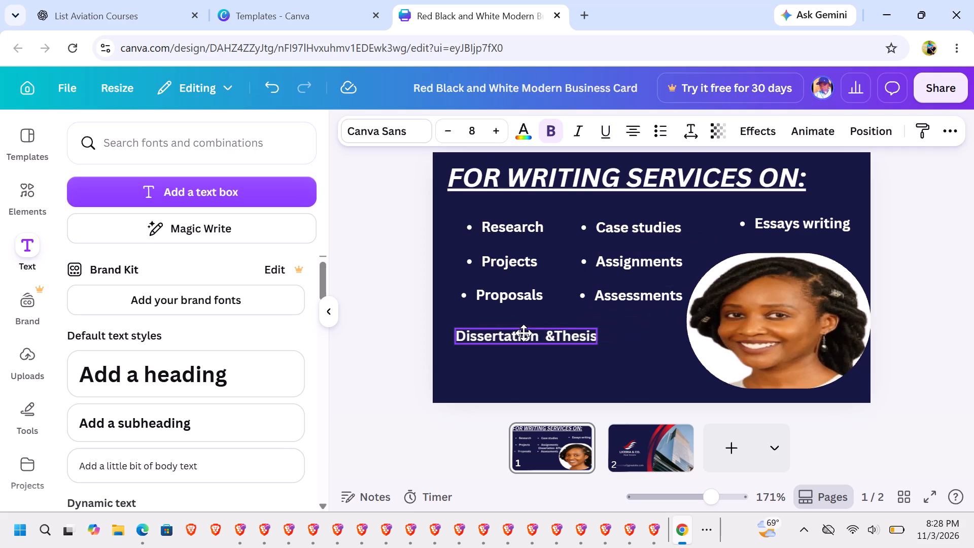
{"action": "left_click_drag", "start_coordinate": [524, 333], "coordinate": [529, 327]}
{"action": "left_click", "coordinate": [558, 328]}
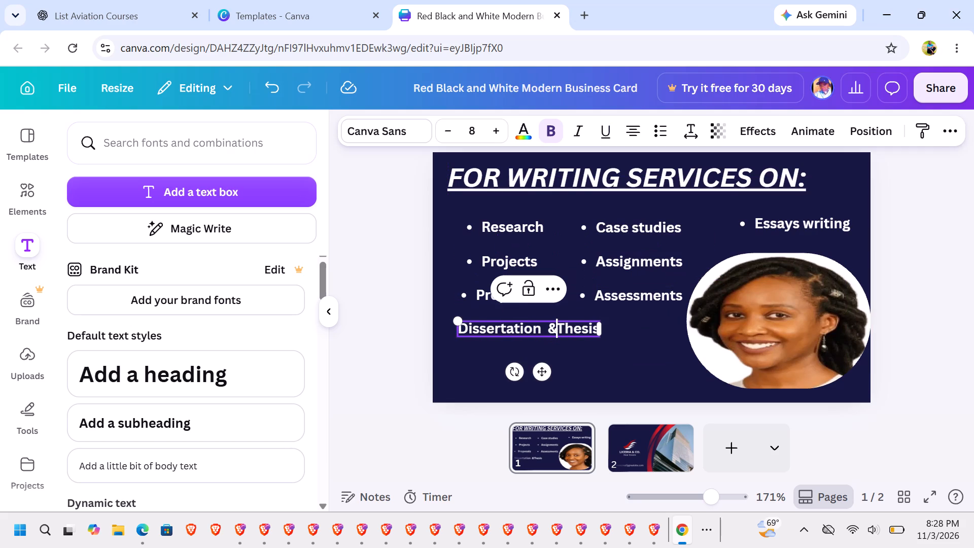
{"action": "key", "text": "space"}
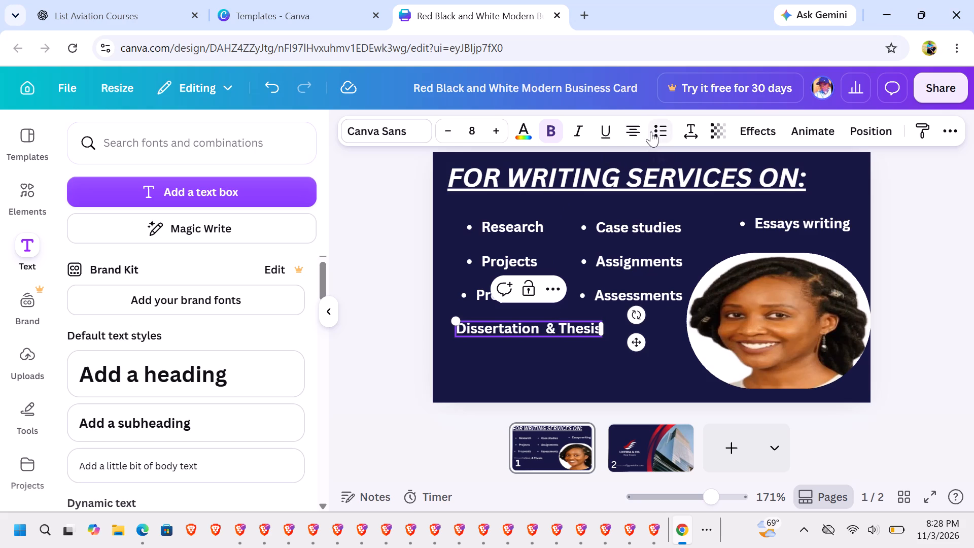
{"action": "left_click", "coordinate": [651, 131]}
{"action": "left_click", "coordinate": [502, 356]}
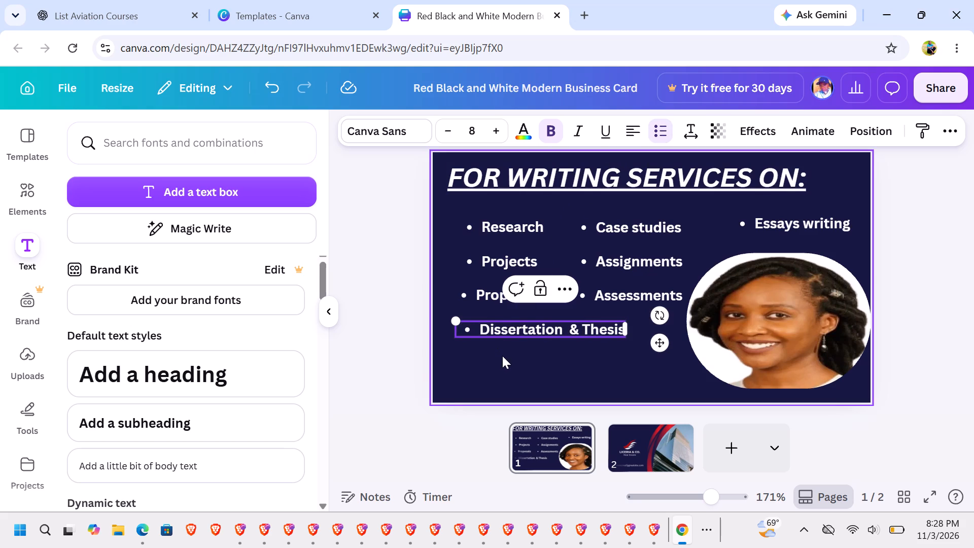
{"action": "left_click", "coordinate": [522, 335]}
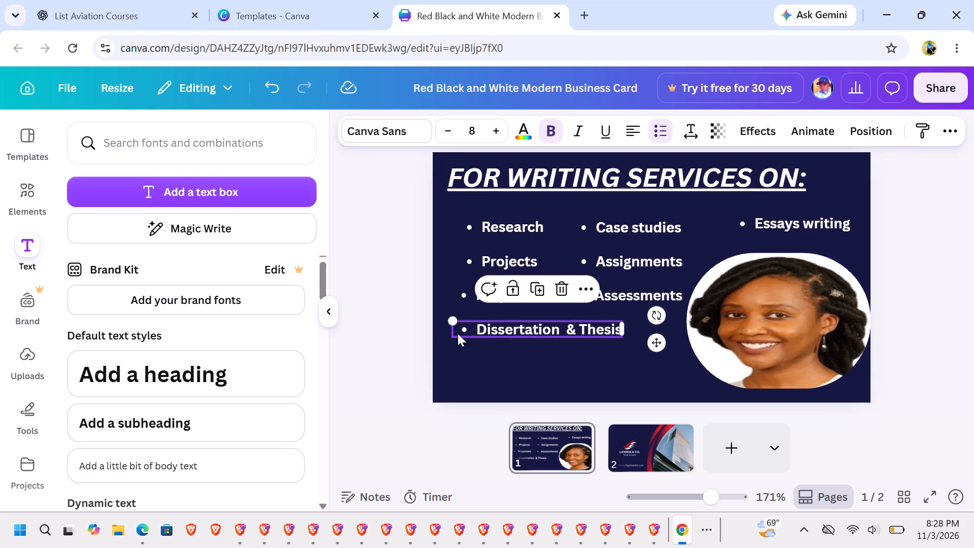
{"action": "left_click", "coordinate": [379, 283]}
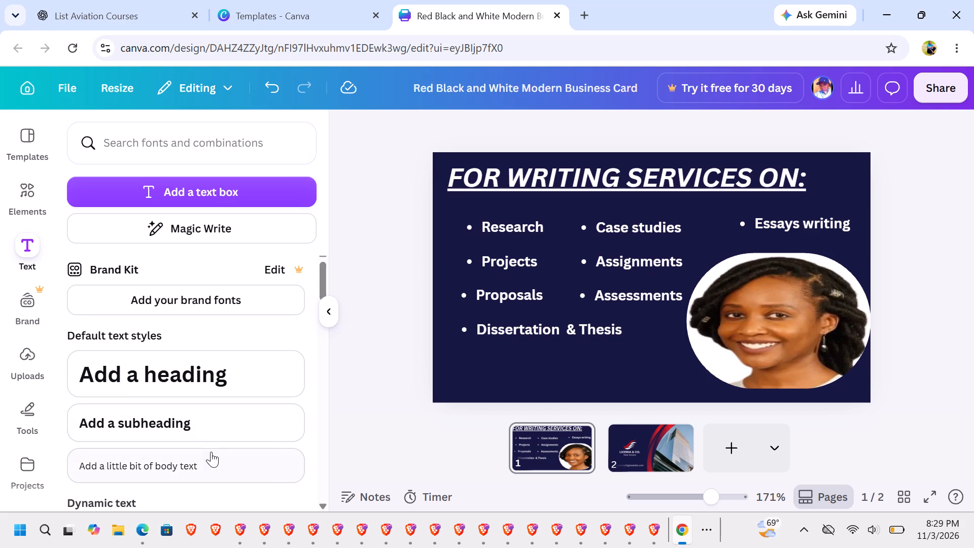
Add body text reading "ZERO AI, AND NO GRAMMATRTICAL ERRORS" and place it near the card's bottom edge, below "Dissertation & Thesis".
{"action": "left_click", "coordinate": [214, 461]}
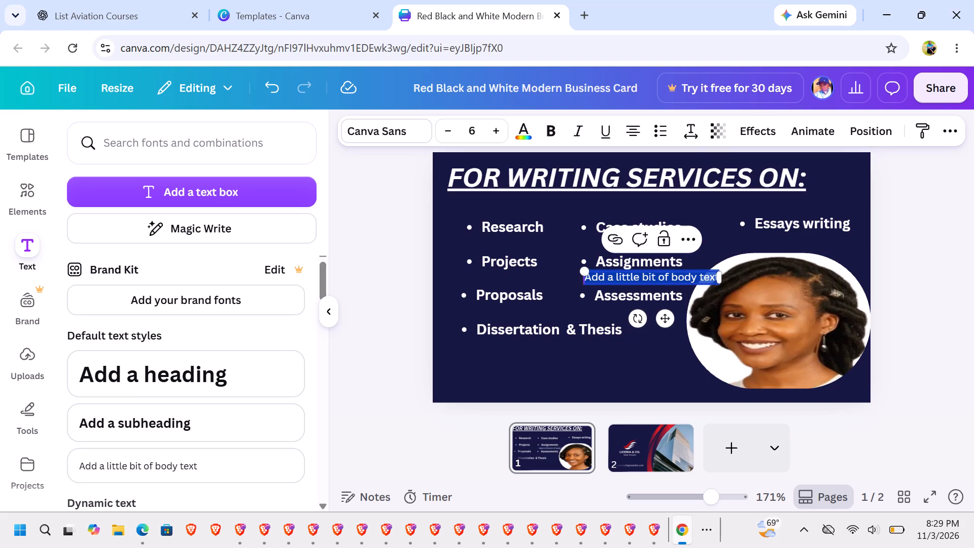
{"action": "key", "text": "BackSpace"}
{"action": "type", "text": "ZERO AI"}
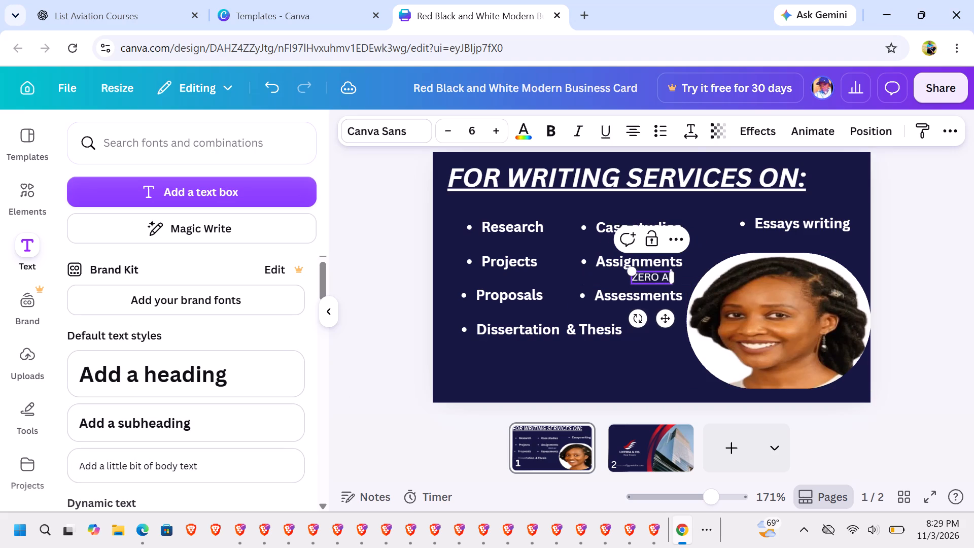
{"action": "type", "text": ", AND NO GRAMMA"}
{"action": "type", "text": "TI"}
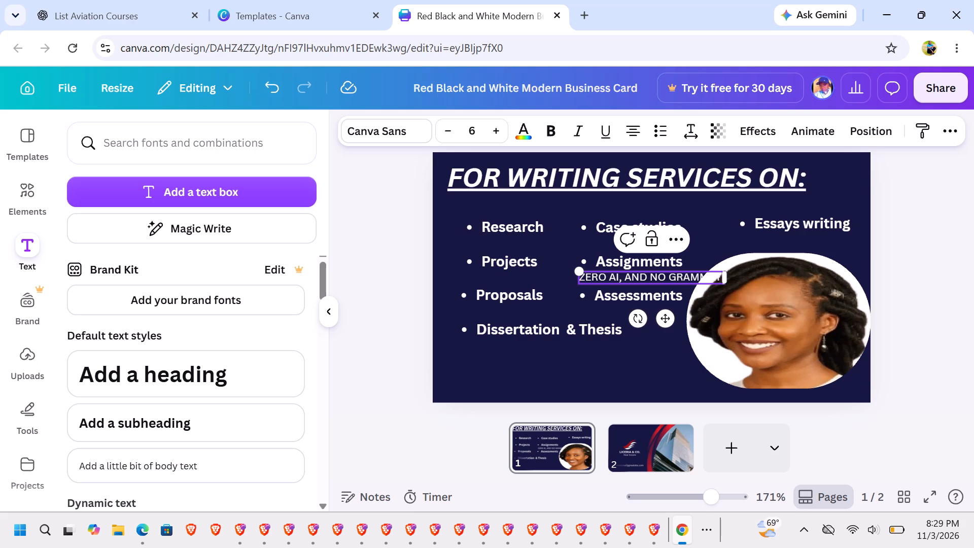
{"action": "key", "text": "BackSpace"}
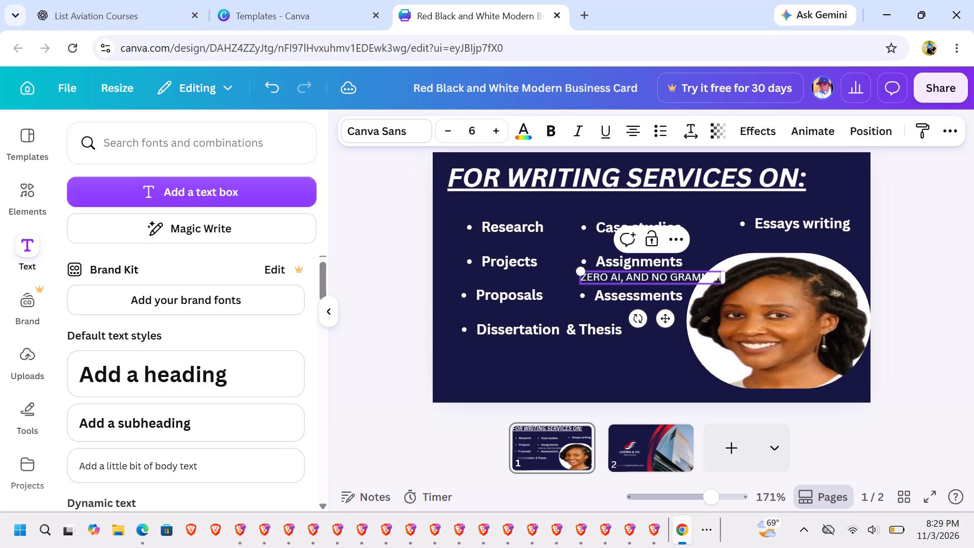
{"action": "type", "text": "RTICAL ERROR"}
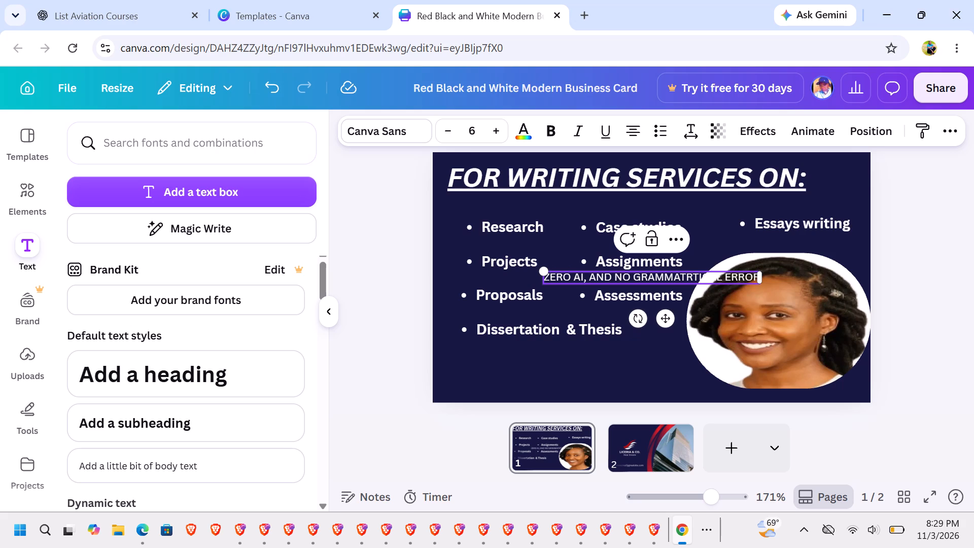
{"action": "key", "text": "s"}
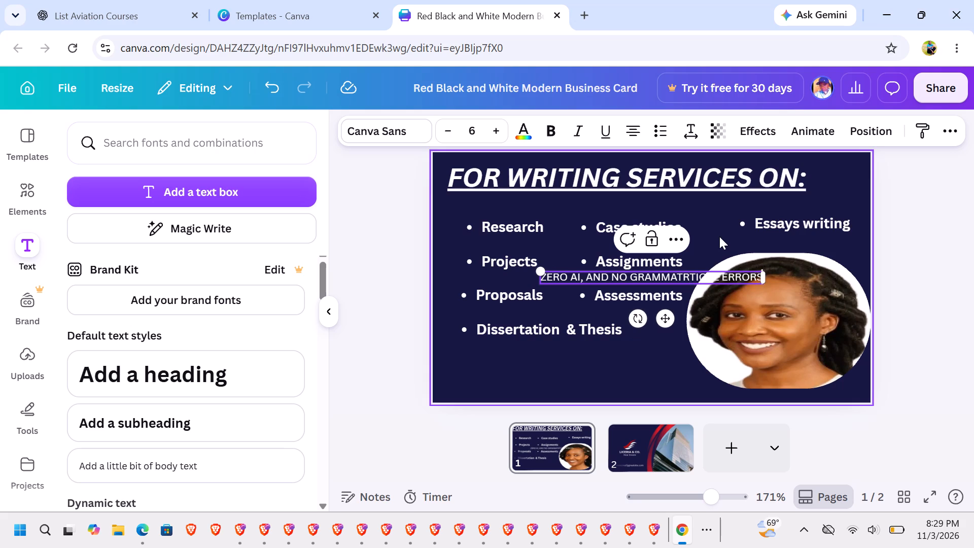
{"action": "left_click", "coordinate": [719, 236]}
{"action": "left_click_drag", "start_coordinate": [685, 275], "coordinate": [607, 372]}
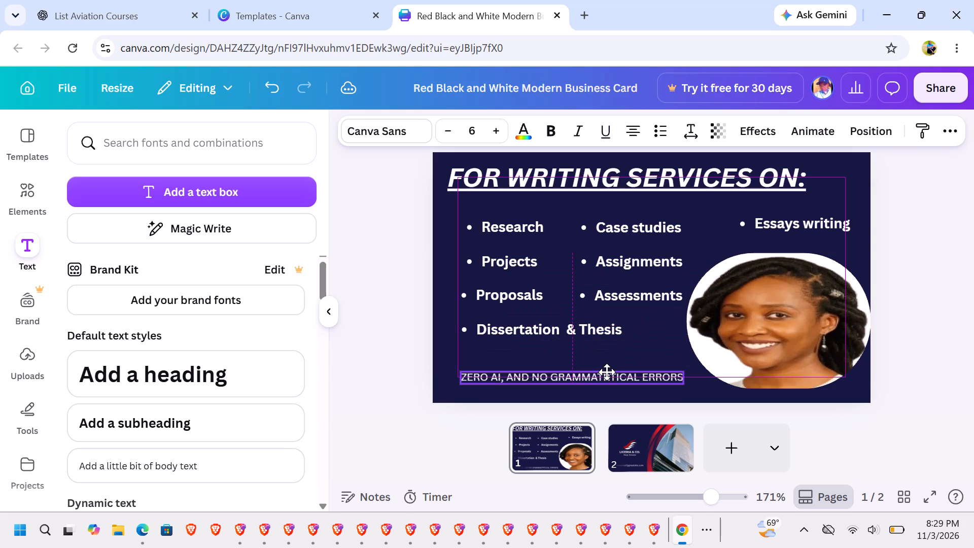
{"action": "left_click_drag", "start_coordinate": [607, 372], "coordinate": [597, 373]}
{"action": "left_click", "coordinate": [643, 350]}
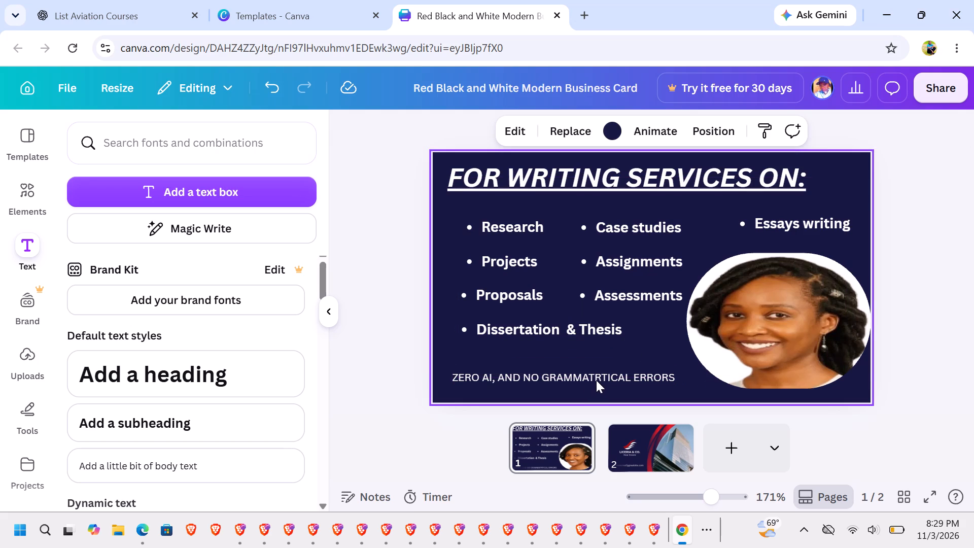
Change the misspelled word in the zero-AI tagline to "GRAMMARTICAL".
{"action": "left_click_drag", "start_coordinate": [600, 378], "coordinate": [595, 378]}
{"action": "left_click", "coordinate": [595, 378]}
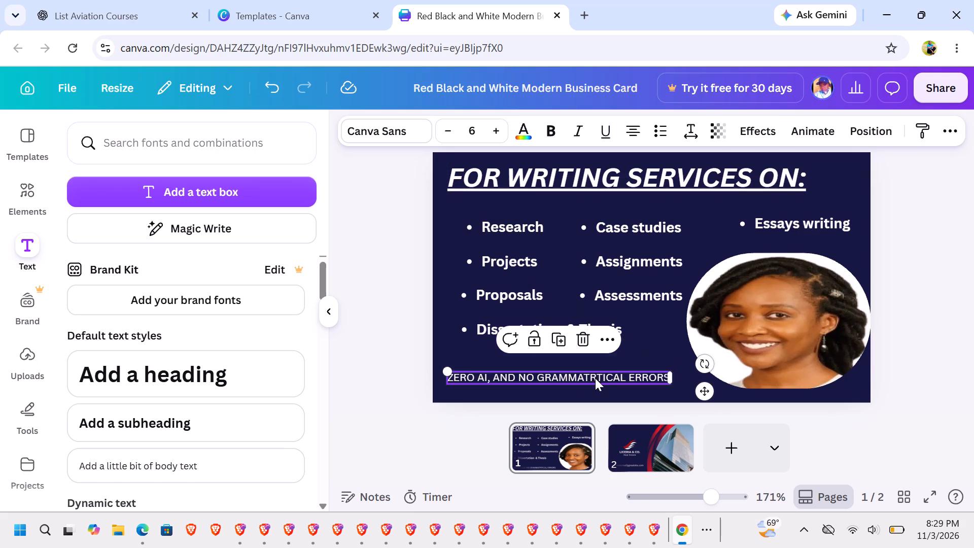
{"action": "key", "text": "BackSpace"}
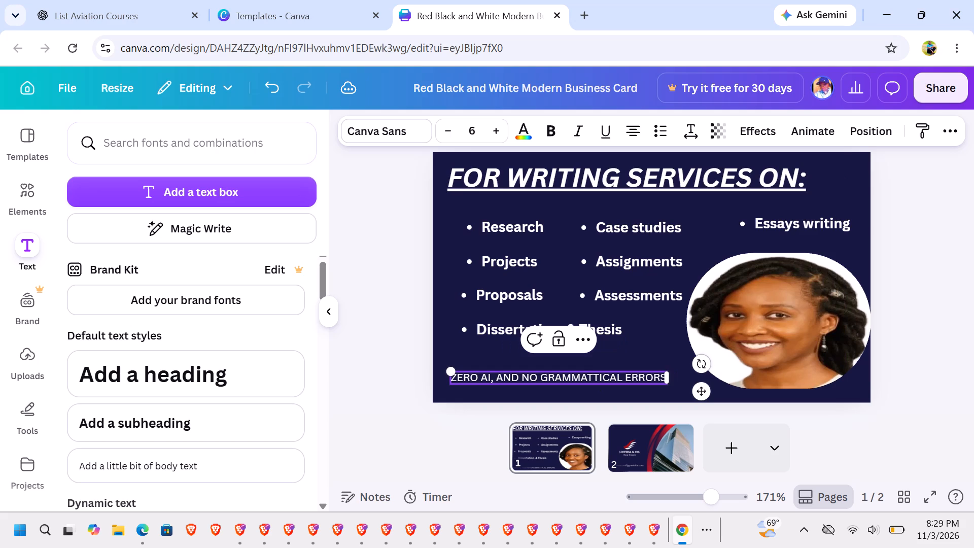
{"action": "key", "text": "BackSpace"}
{"action": "key", "text": "BackSpace"}
{"action": "type", "text": "ER"}
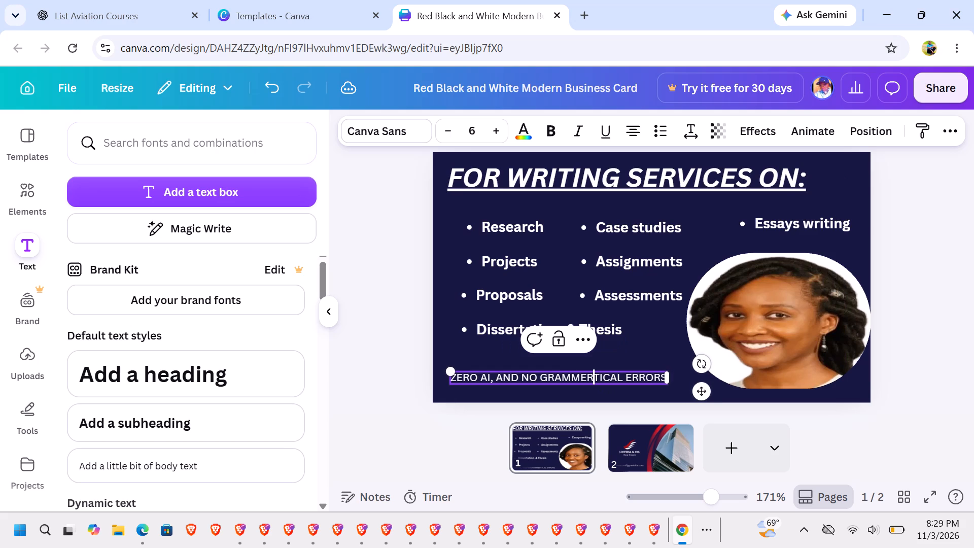
{"action": "key", "text": "BackSpace"}
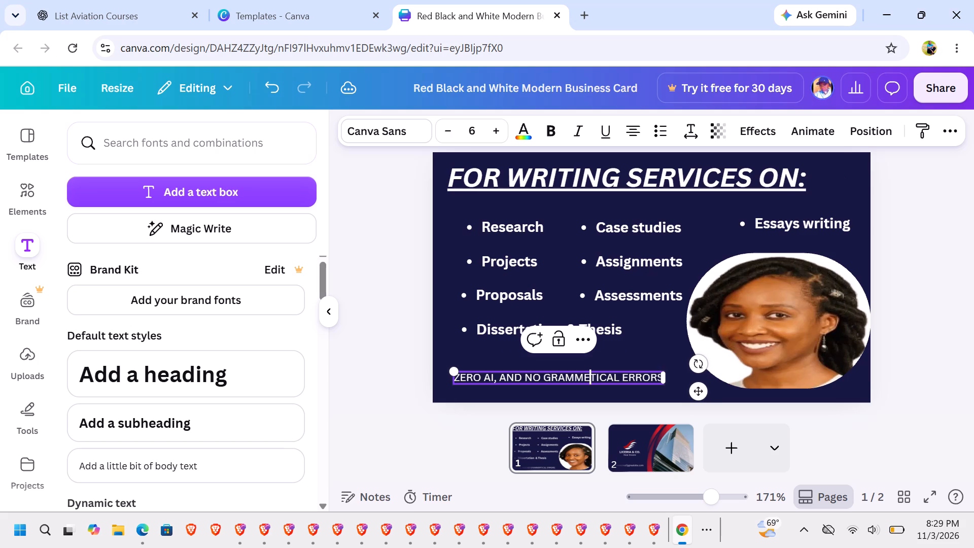
{"action": "key", "text": "BackSpace"}
{"action": "type", "text": "AR"}
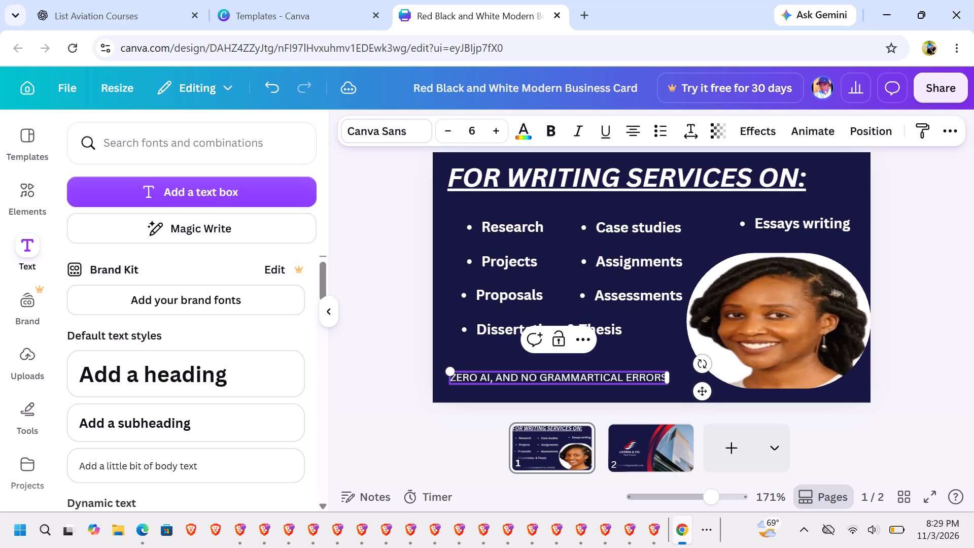
{"action": "left_click", "coordinate": [645, 367]}
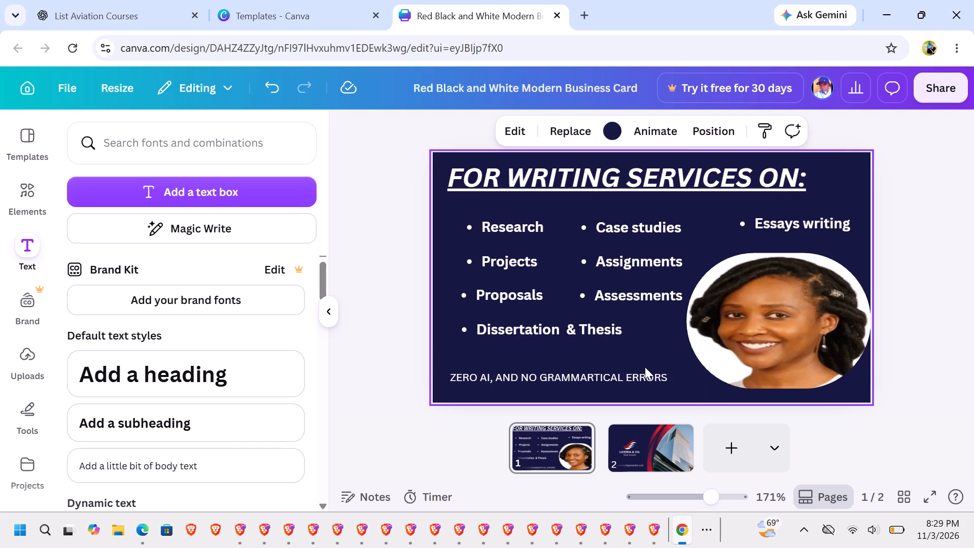
Reduce the zero-AI tagline's font size to 5.
{"action": "left_click", "coordinate": [610, 382]}
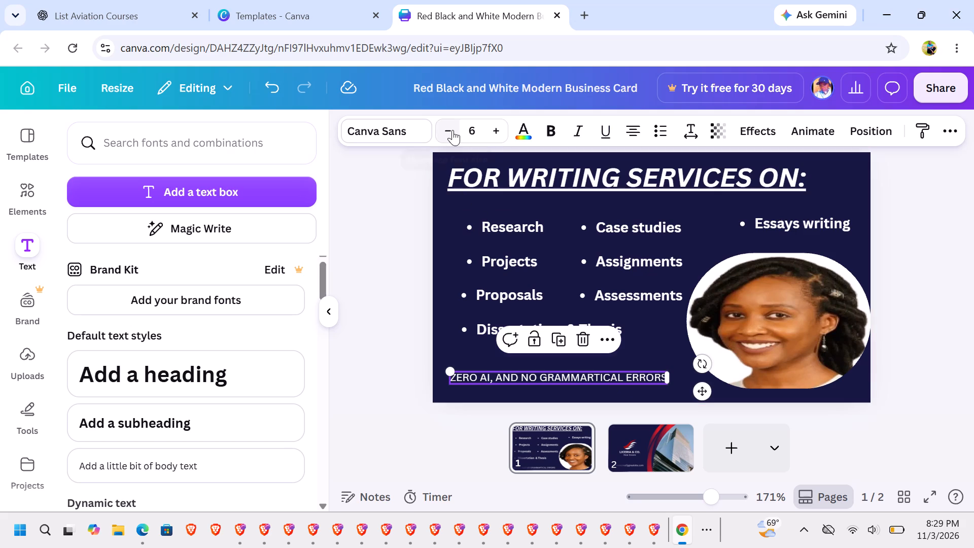
{"action": "left_click", "coordinate": [453, 130]}
{"action": "left_click", "coordinate": [453, 130]}
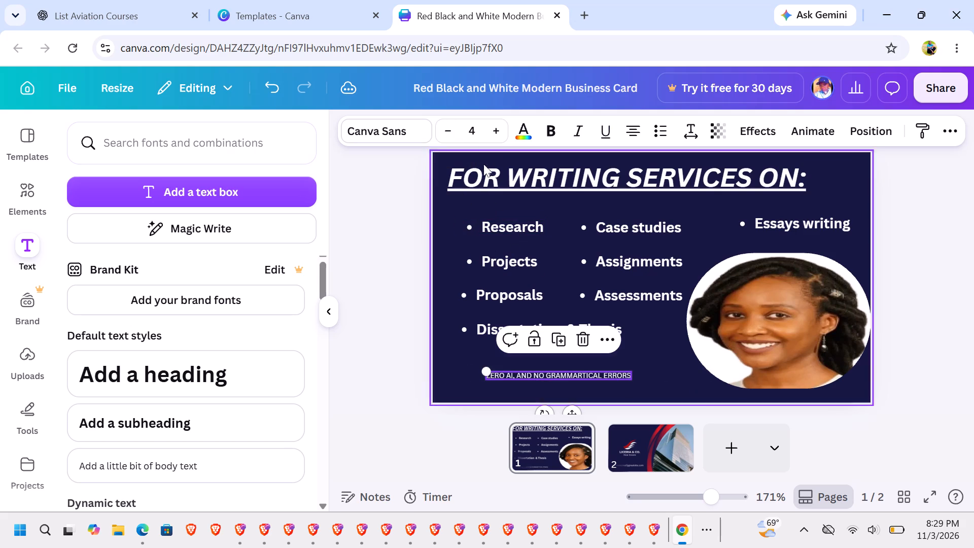
{"action": "left_click", "coordinate": [493, 133]}
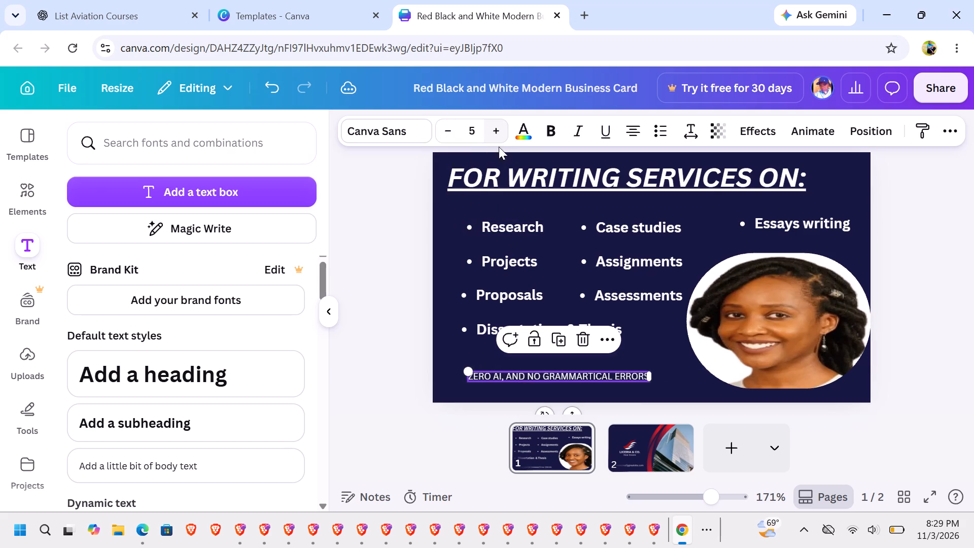
{"action": "left_click", "coordinate": [643, 363]}
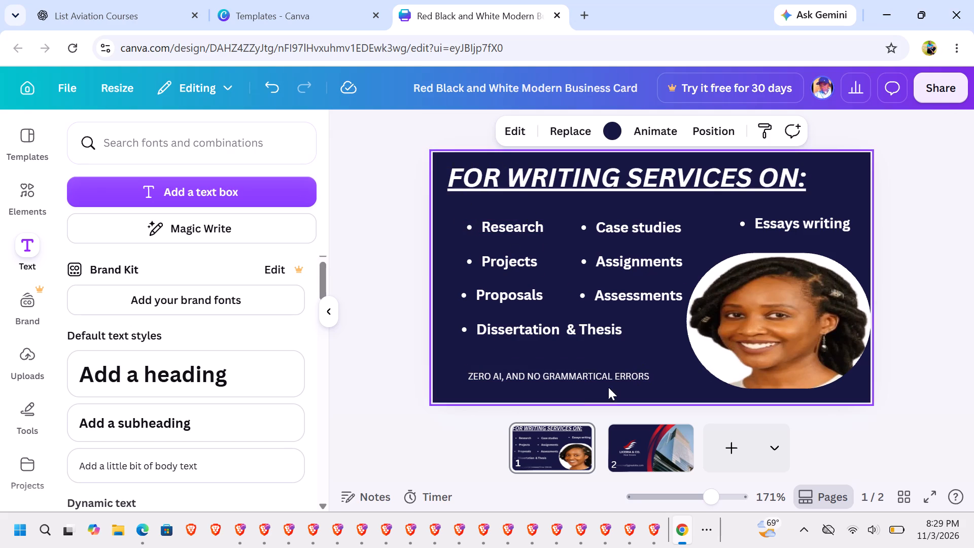
Move the zero-AI tagline up and slightly left so it sits just beneath "Dissertation & Thesis".
{"action": "left_click_drag", "start_coordinate": [588, 380], "coordinate": [581, 386]}
{"action": "left_click", "coordinate": [642, 339]}
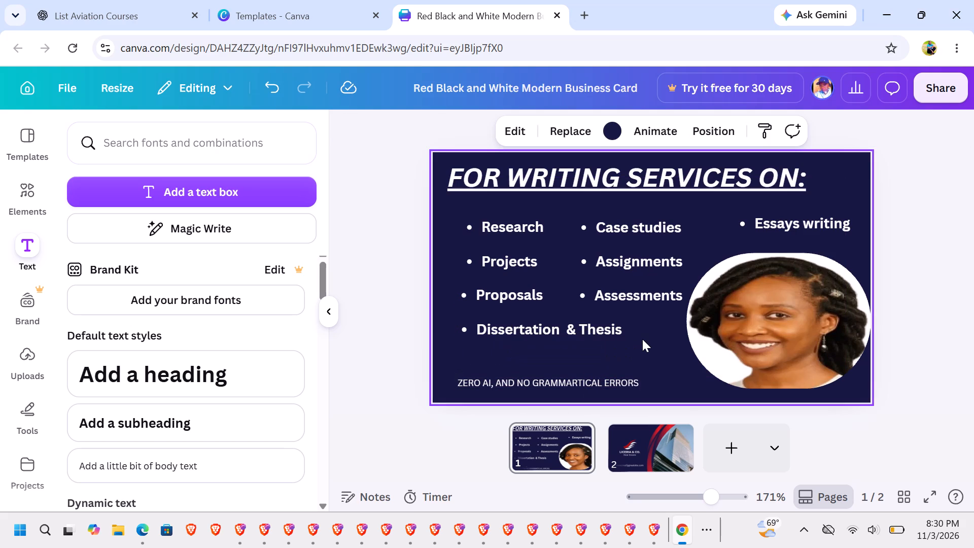
{"action": "left_click_drag", "start_coordinate": [580, 393], "coordinate": [571, 385]}
{"action": "left_click_drag", "start_coordinate": [571, 385], "coordinate": [566, 365]}
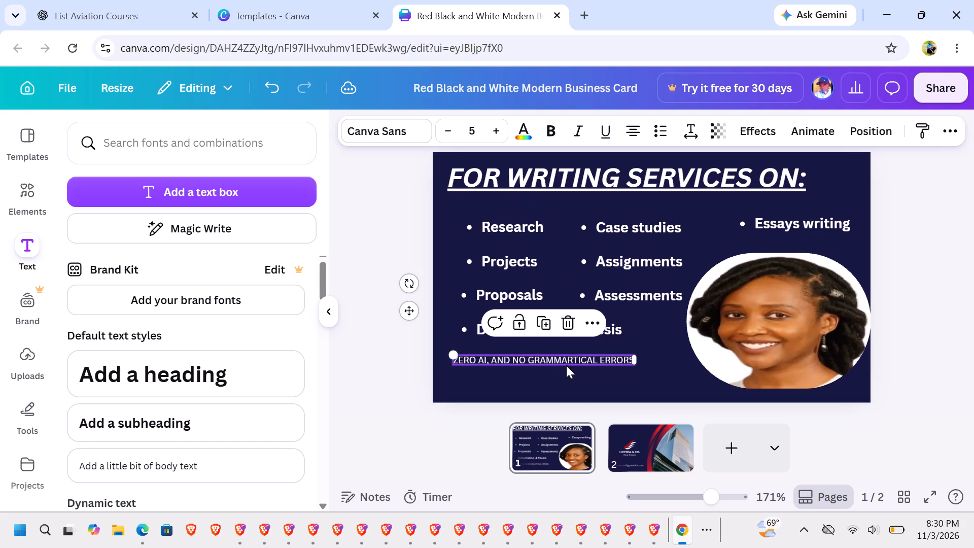
Add a second body text reading "TIMELY DELIVERY AND AVAILABILITY 24/7".
{"action": "left_click", "coordinate": [226, 462]}
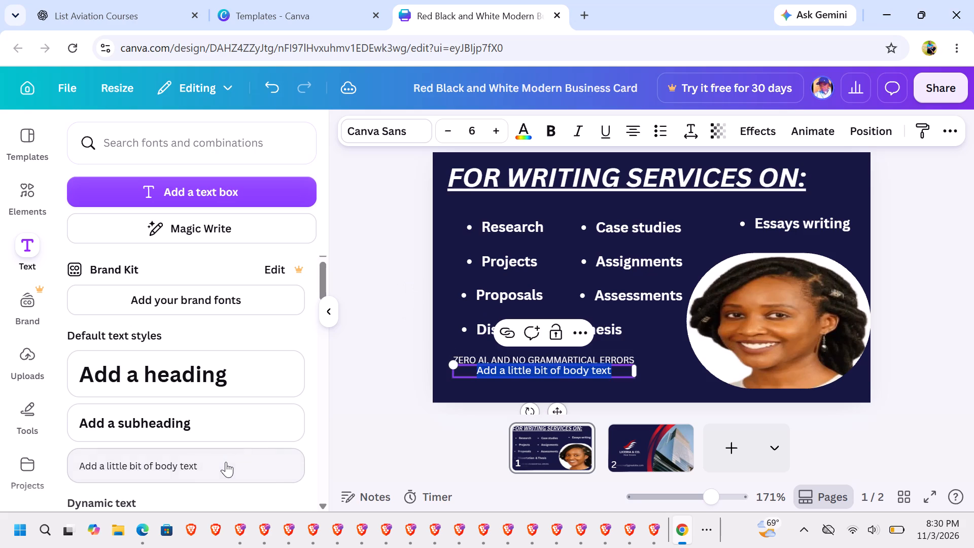
{"action": "key", "text": "BackSpace"}
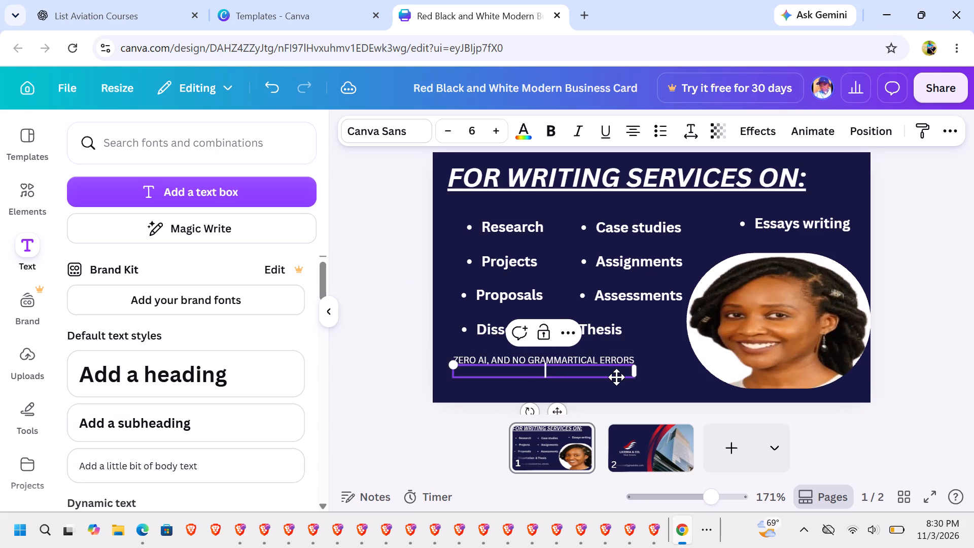
{"action": "key", "text": "t"}
{"action": "key", "text": "BackSpace"}
{"action": "type", "text": "TIMELY"}
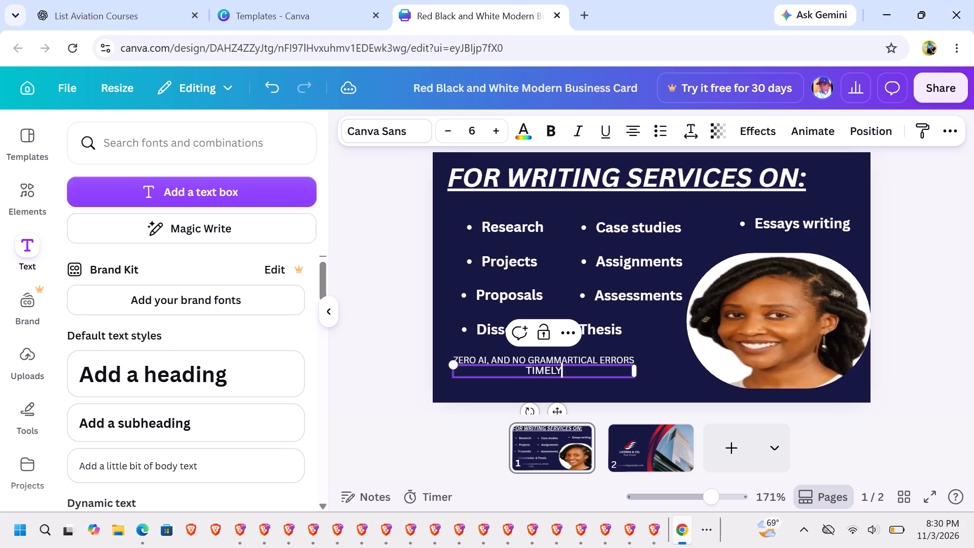
{"action": "key", "text": "space"}
{"action": "type", "text": "DELIVE"}
{"action": "type", "text": "RY AND"}
{"action": "key", "text": "space"}
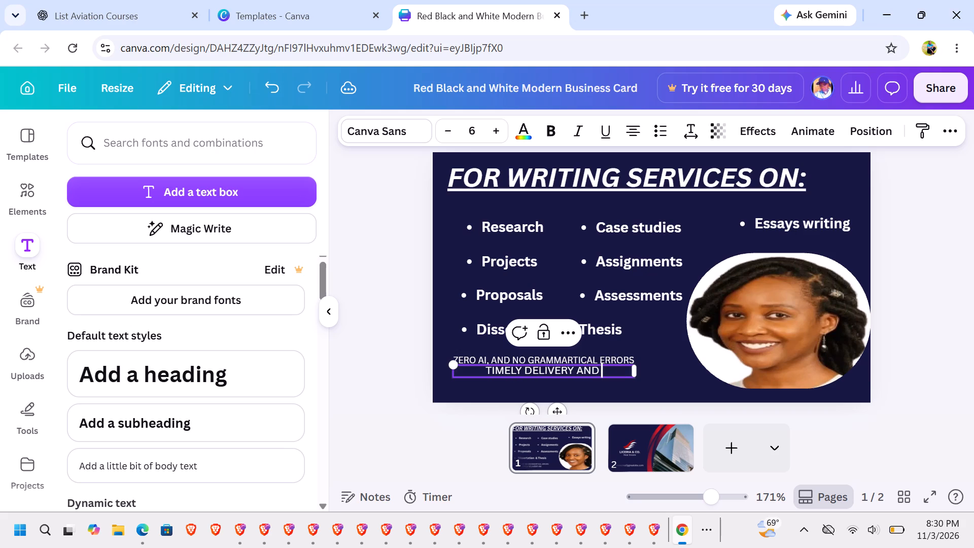
{"action": "key", "text": "space"}
{"action": "type", "text": "AVAILABILITY"}
{"action": "key", "text": "space"}
{"action": "type", "text": "27"}
{"action": "key", "text": "BackSpace"}
{"action": "type", "text": "4/7"}
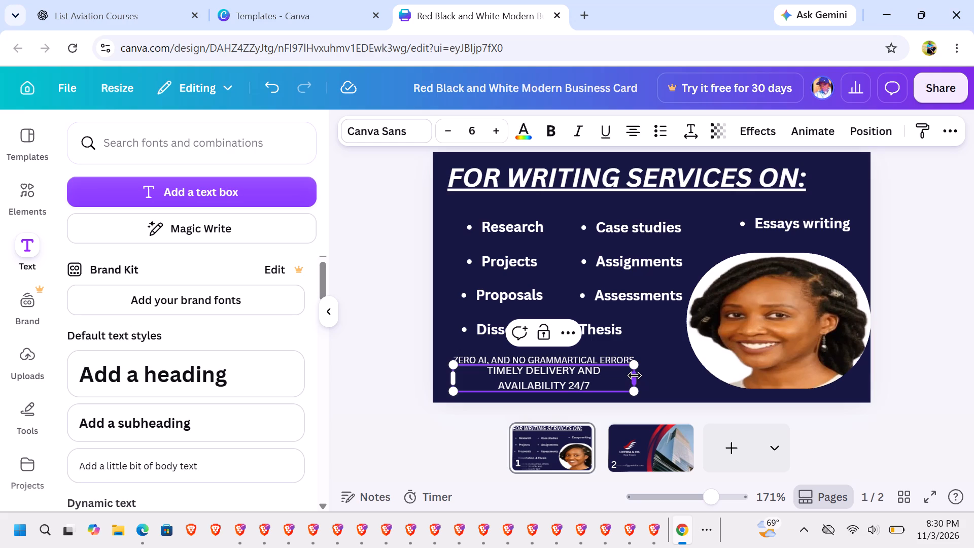
Narrow the timely-delivery text box to about 1 wide so its text wraps onto two lines.
{"action": "left_click_drag", "start_coordinate": [635, 375], "coordinate": [649, 375]}
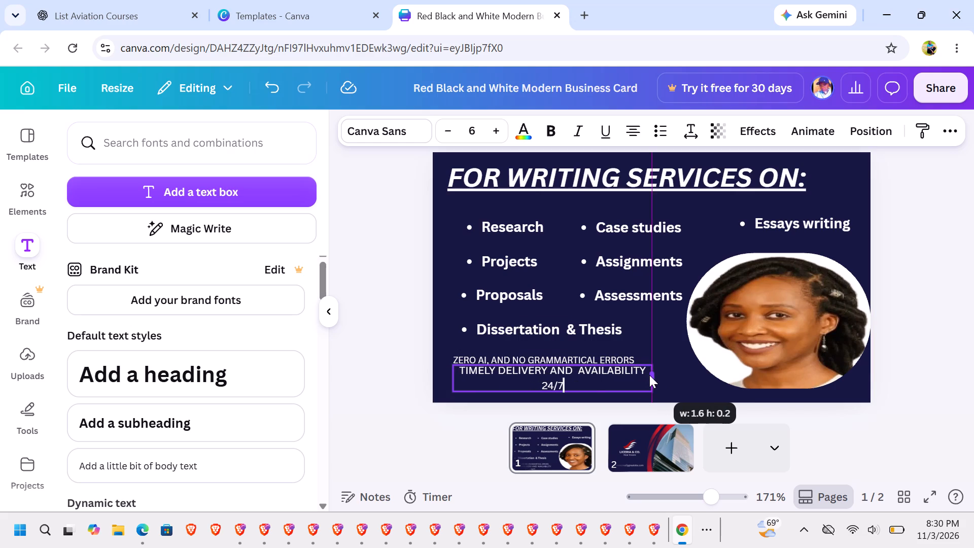
{"action": "left_click_drag", "start_coordinate": [649, 375], "coordinate": [686, 373]}
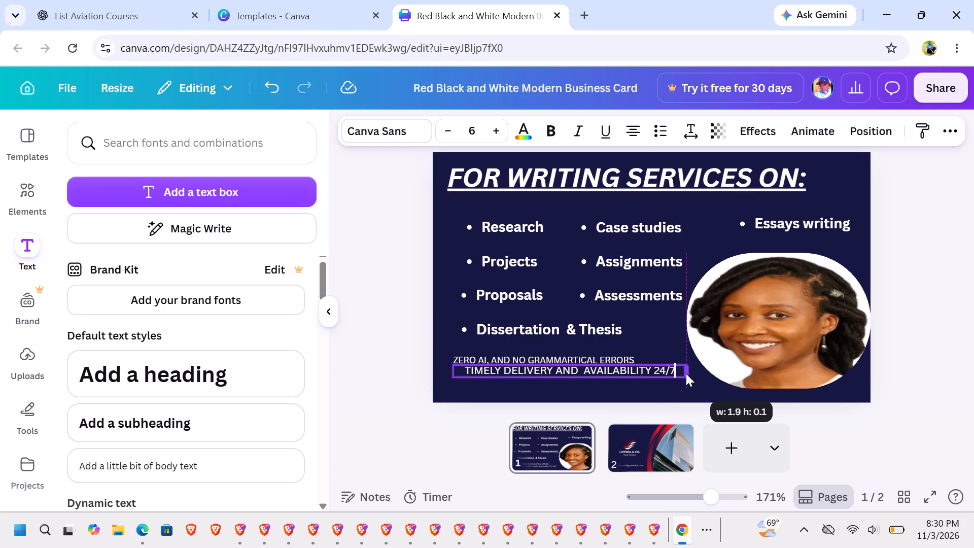
{"action": "left_click_drag", "start_coordinate": [686, 373], "coordinate": [598, 374]}
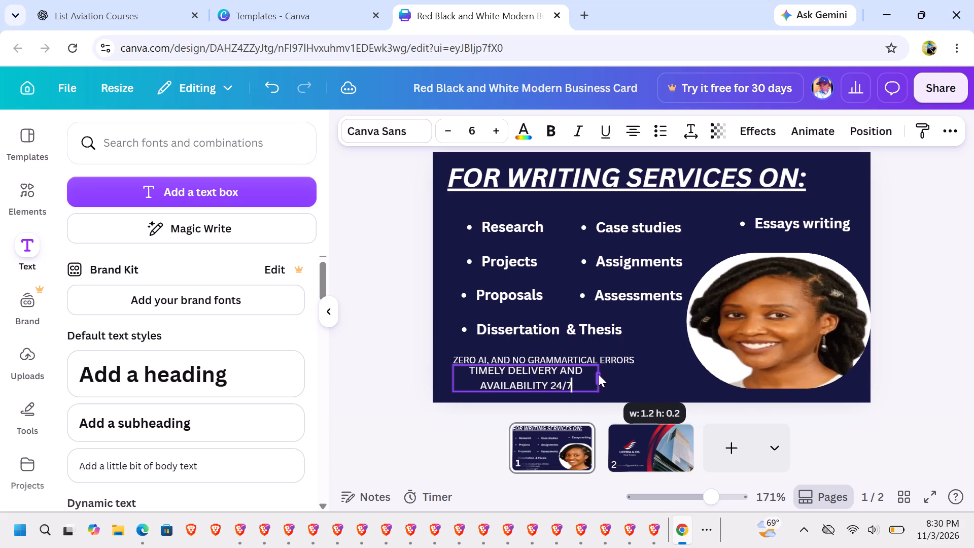
{"action": "left_click_drag", "start_coordinate": [598, 374], "coordinate": [586, 373]}
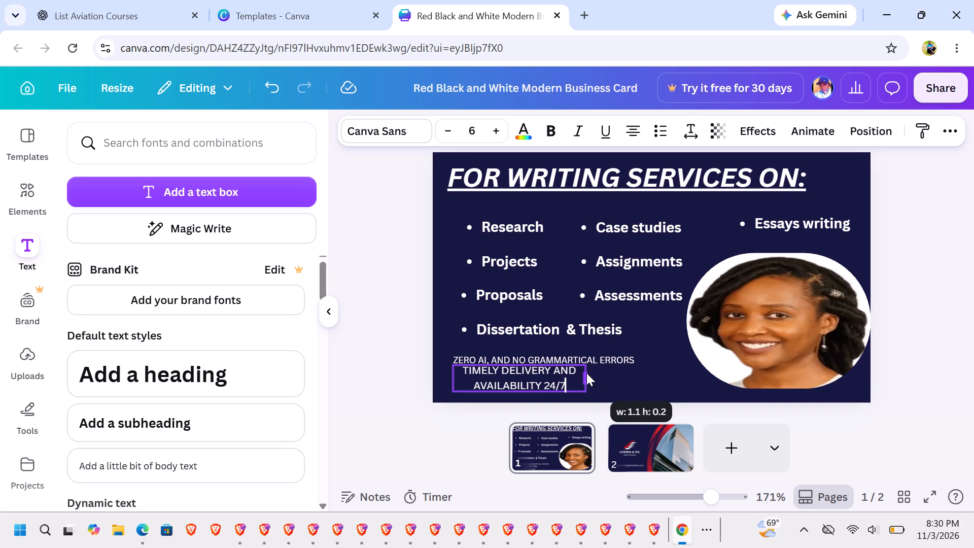
{"action": "left_click_drag", "start_coordinate": [586, 373], "coordinate": [585, 373]}
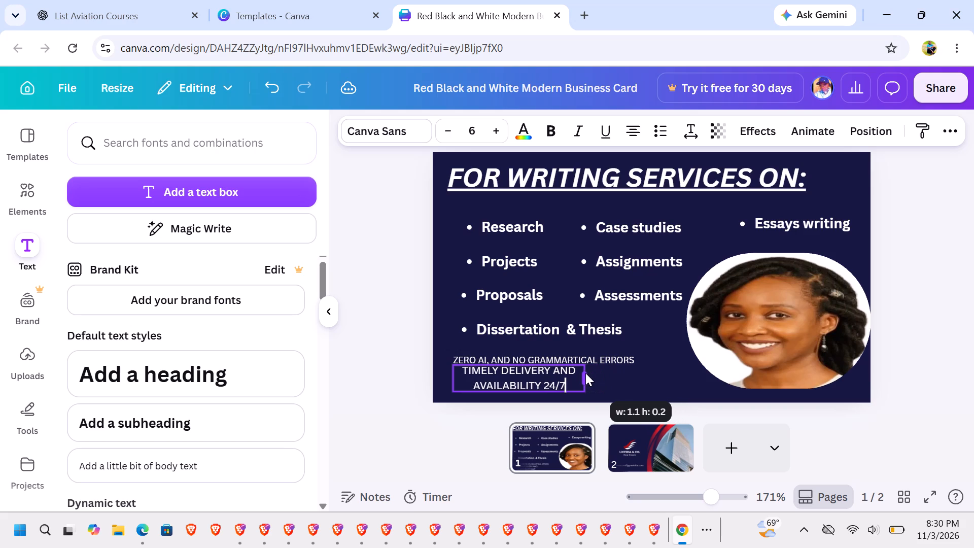
{"action": "left_click_drag", "start_coordinate": [585, 373], "coordinate": [578, 373]}
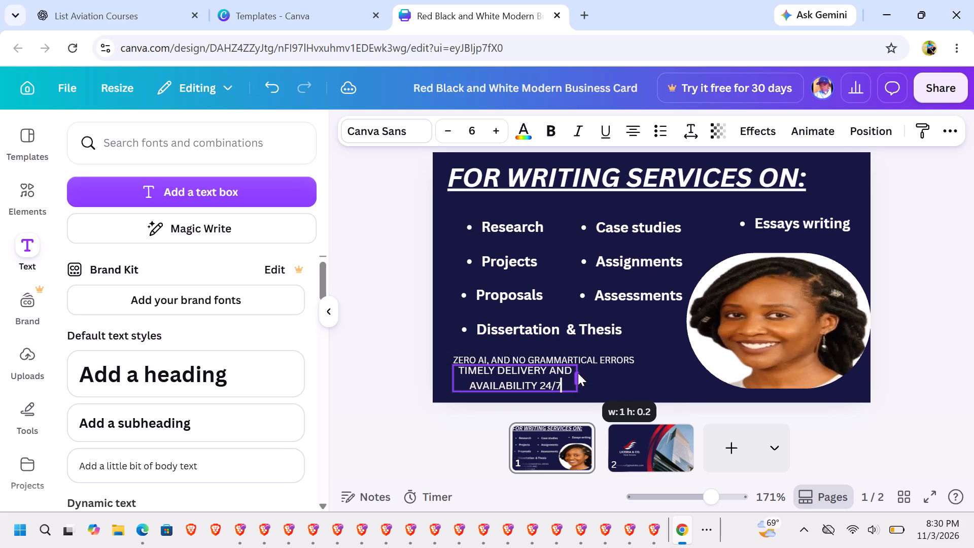
{"action": "left_click_drag", "start_coordinate": [578, 373], "coordinate": [575, 373]}
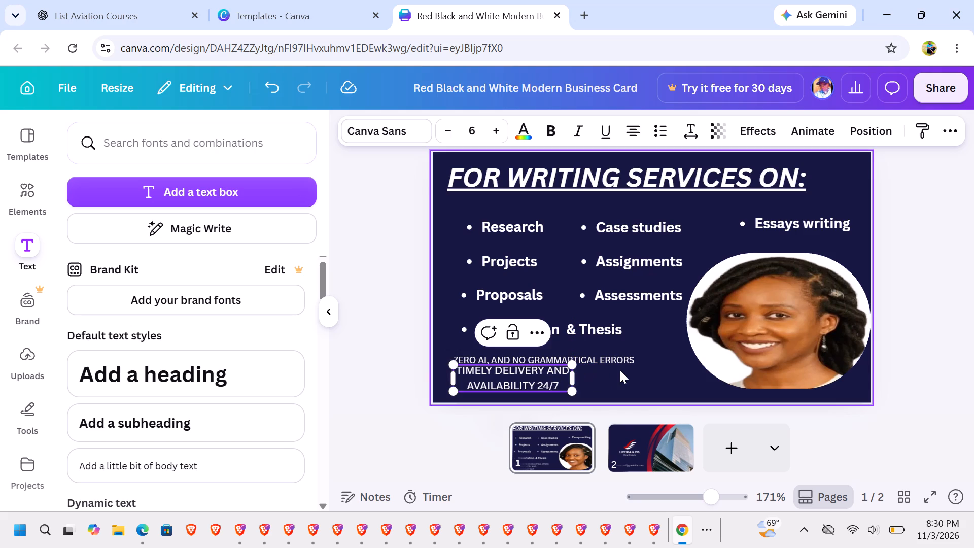
{"action": "left_click", "coordinate": [620, 370]}
Move the timely-delivery tagline rightwards to the card's lower edge, below "& Thesis" and beside the portrait.
{"action": "left_click_drag", "start_coordinate": [543, 390], "coordinate": [628, 386]}
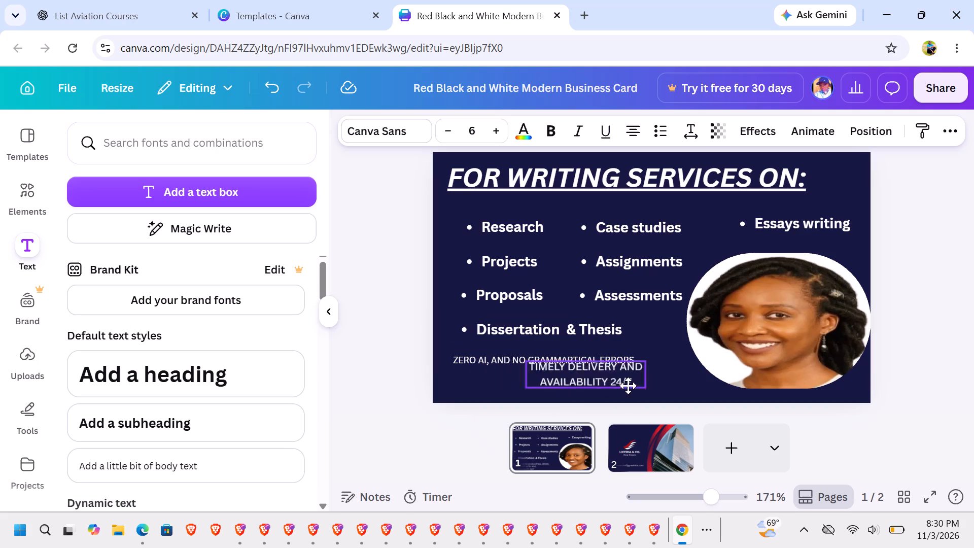
{"action": "left_click_drag", "start_coordinate": [628, 386], "coordinate": [664, 396]}
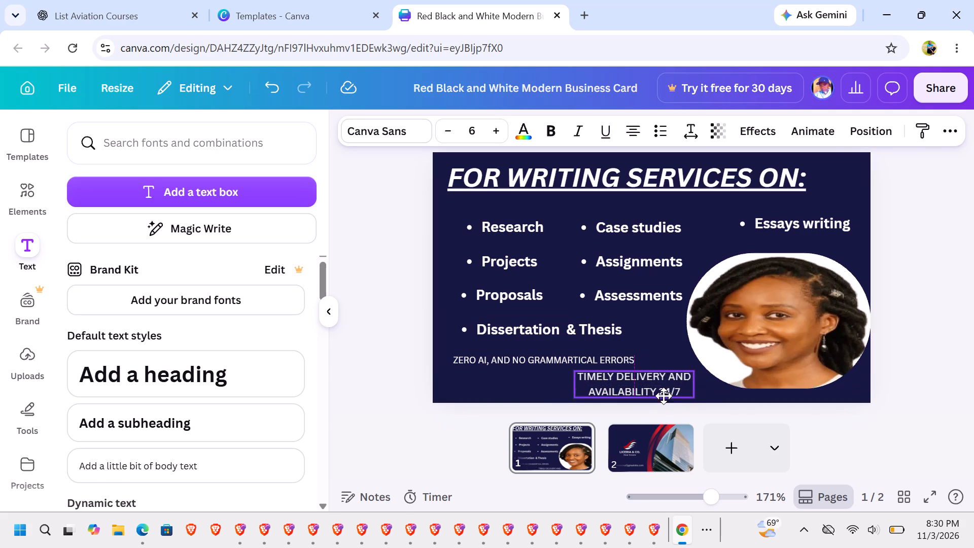
{"action": "left_click_drag", "start_coordinate": [664, 396], "coordinate": [668, 393]}
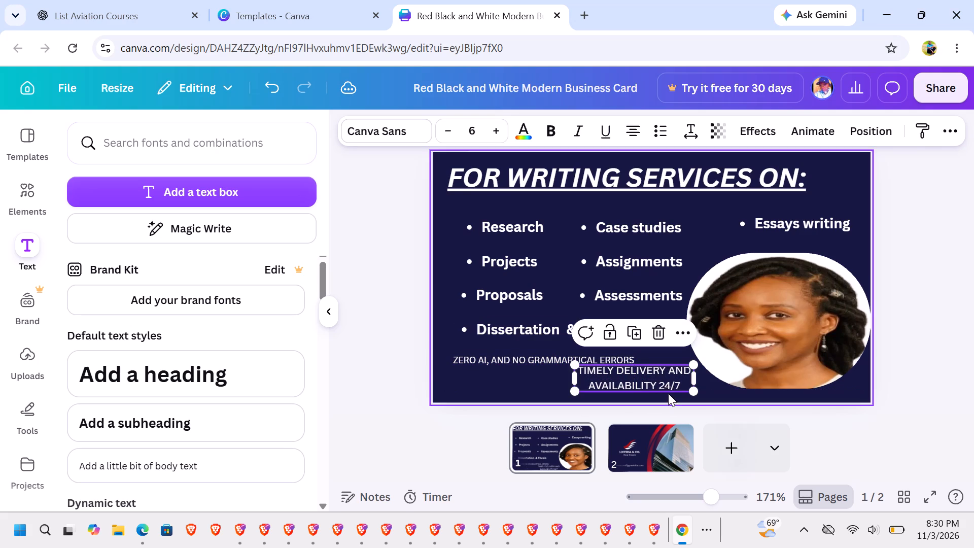
Narrow the zero-AI tagline so it wraps onto two lines, and place it level with the timely-delivery tagline.
{"action": "left_click_drag", "start_coordinate": [632, 358], "coordinate": [631, 359]}
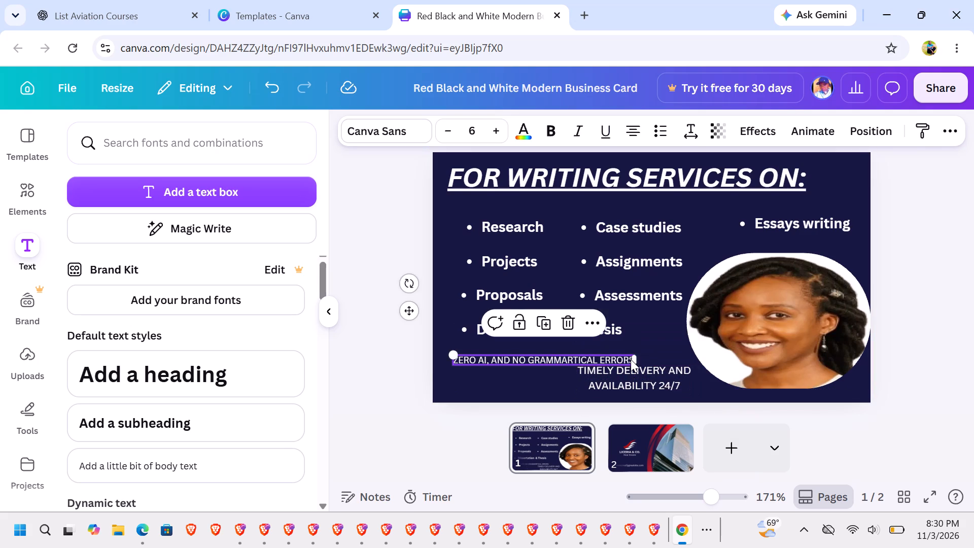
{"action": "left_click_drag", "start_coordinate": [631, 359], "coordinate": [625, 348]}
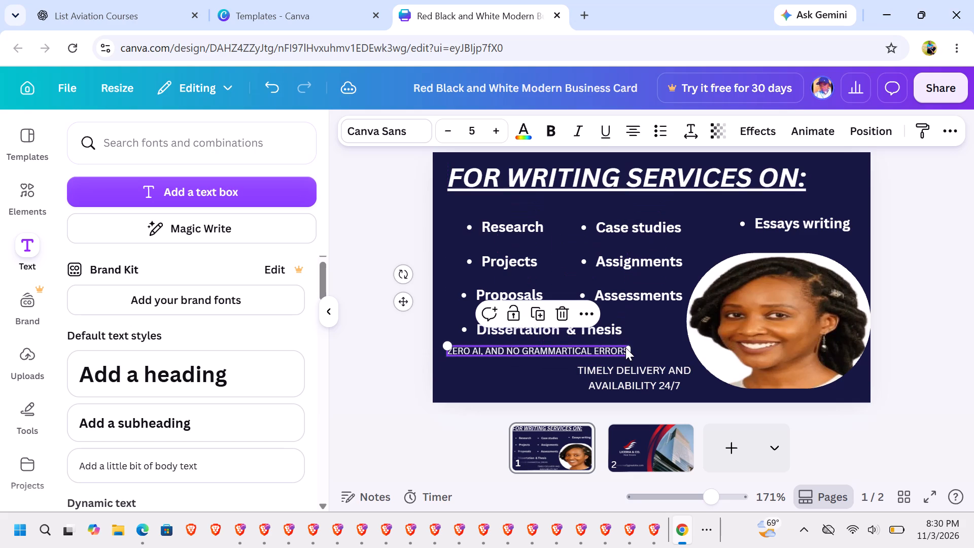
{"action": "left_click_drag", "start_coordinate": [635, 351], "coordinate": [590, 355]}
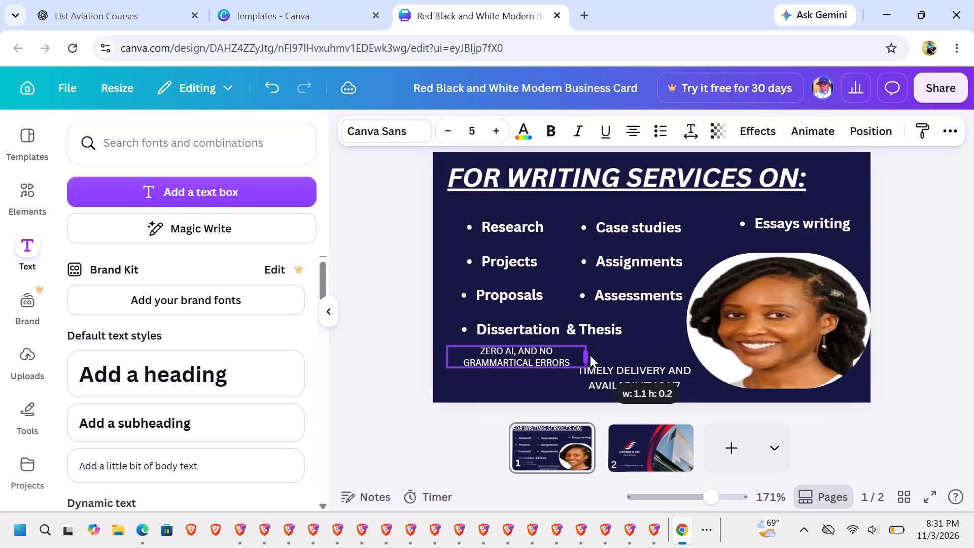
{"action": "left_click_drag", "start_coordinate": [590, 355], "coordinate": [562, 358]}
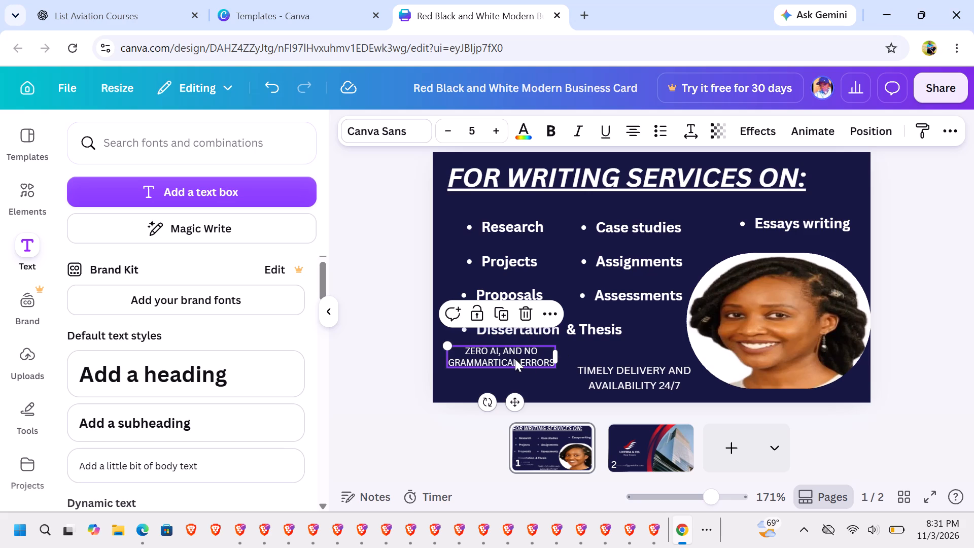
{"action": "left_click_drag", "start_coordinate": [515, 359], "coordinate": [516, 376]}
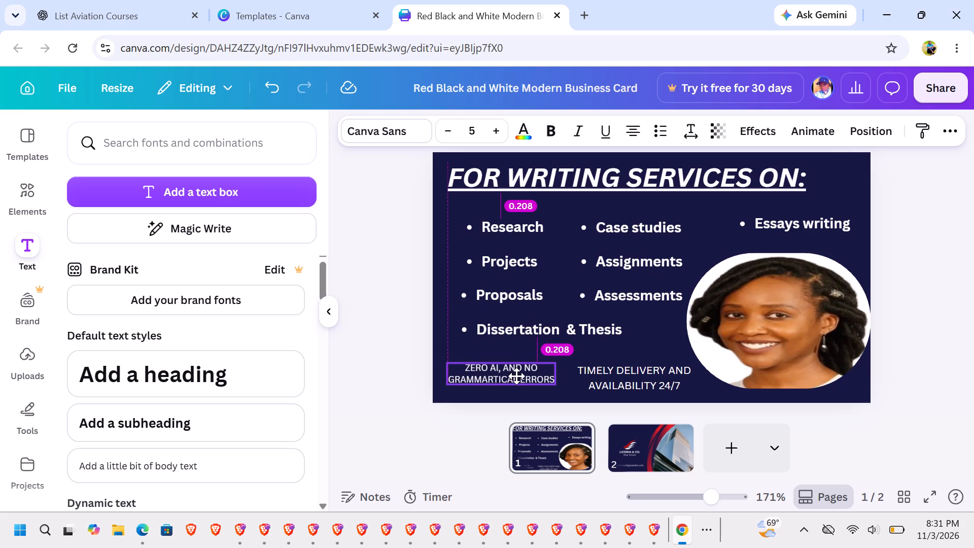
{"action": "left_click_drag", "start_coordinate": [516, 376], "coordinate": [516, 376]}
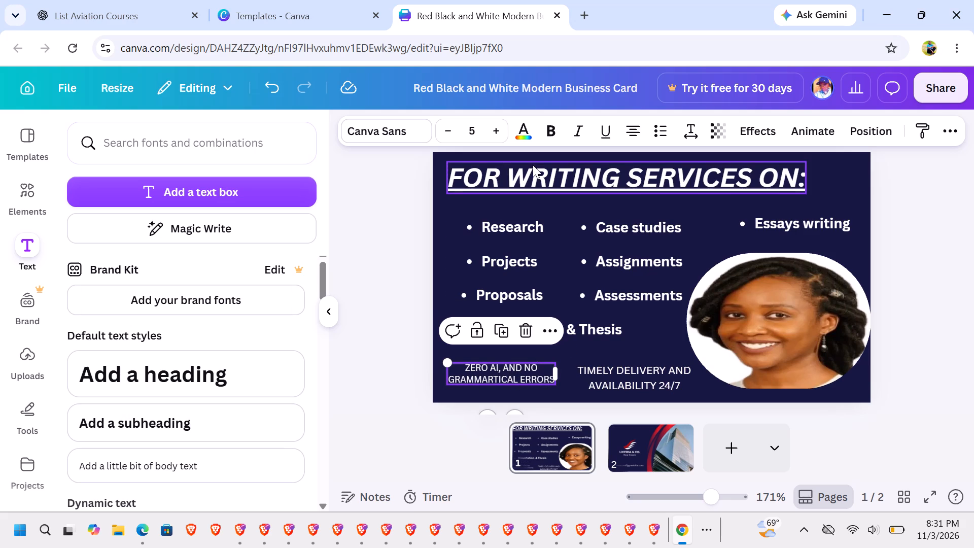
Colour the zero-AI tagline light turquoise, after trying the navy-red gradient, red, purple #5e17eb and blue #004aad.
{"action": "left_click", "coordinate": [528, 136]}
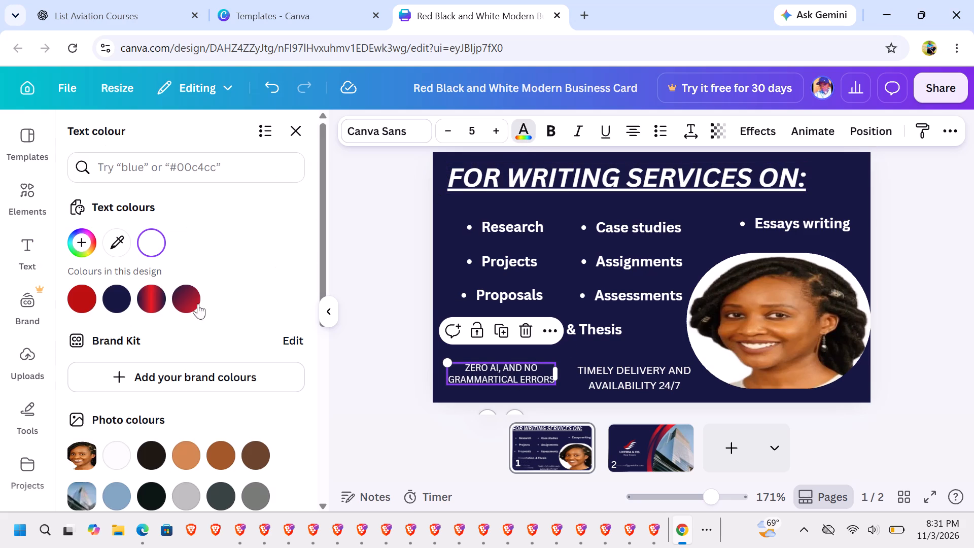
{"action": "left_click", "coordinate": [191, 303]}
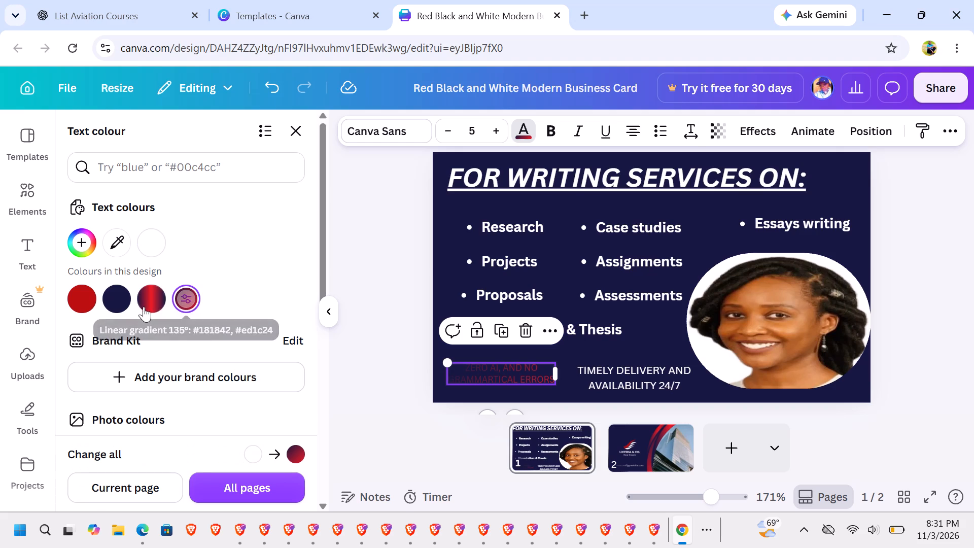
{"action": "left_click", "coordinate": [91, 297]}
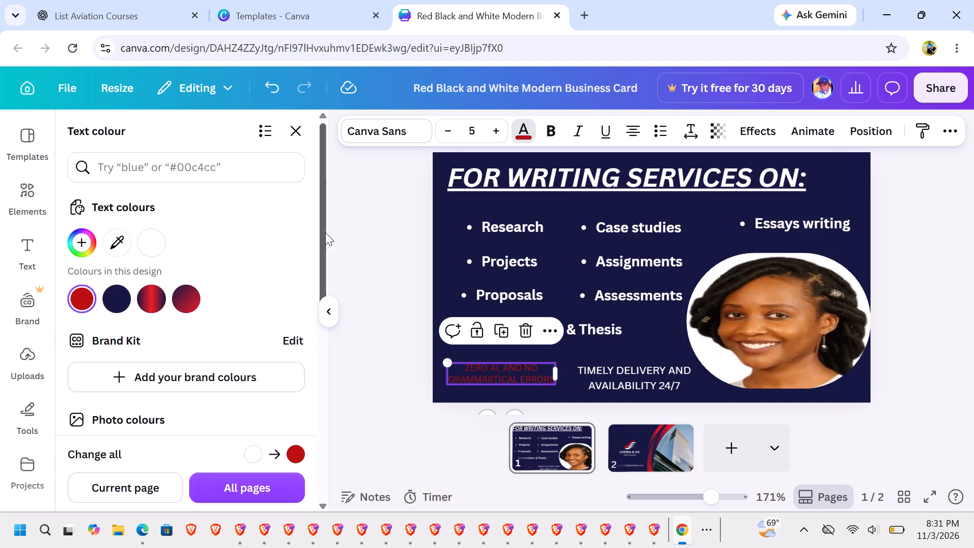
{"action": "left_click_drag", "start_coordinate": [321, 234], "coordinate": [324, 308]}
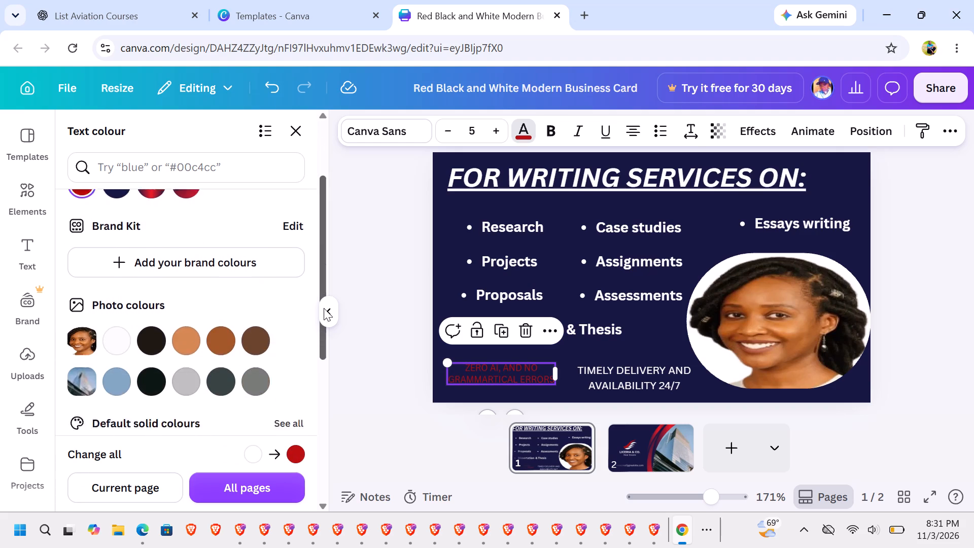
{"action": "left_click_drag", "start_coordinate": [324, 308], "coordinate": [322, 344]}
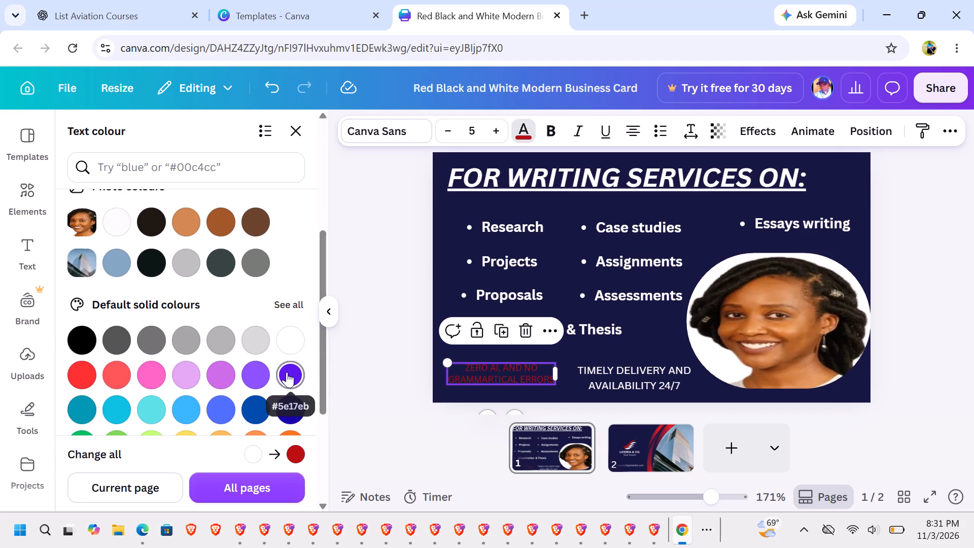
{"action": "left_click", "coordinate": [287, 372]}
{"action": "left_click", "coordinate": [265, 400]}
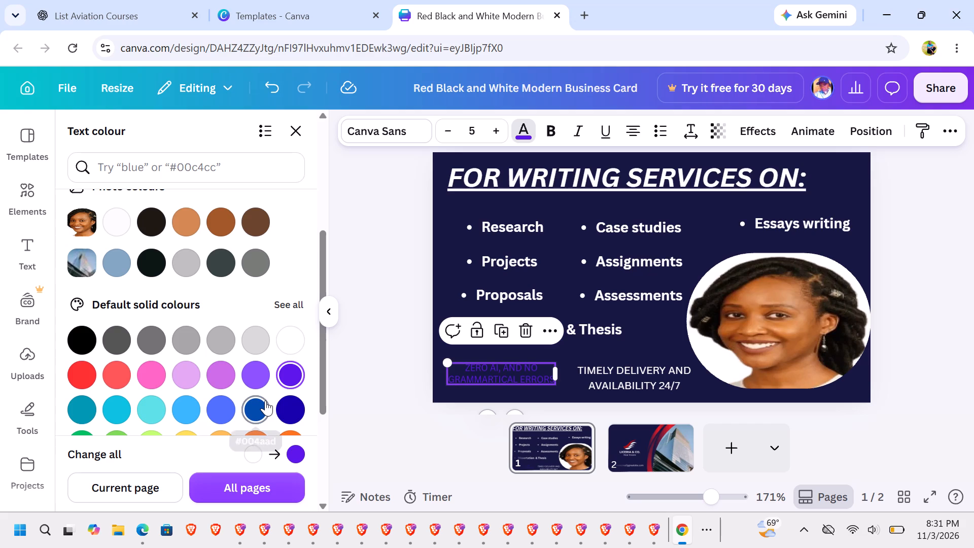
{"action": "left_click", "coordinate": [149, 398]}
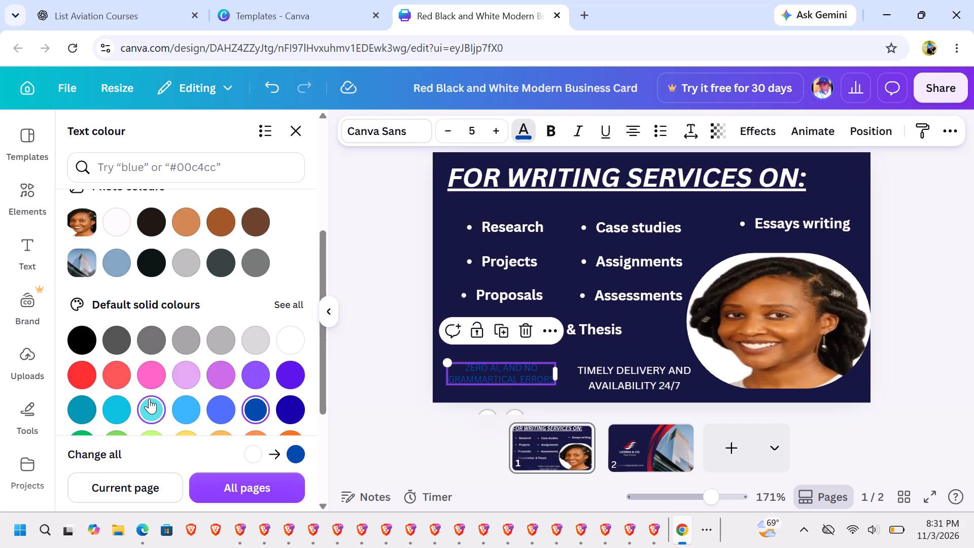
{"action": "left_click", "coordinate": [404, 335]}
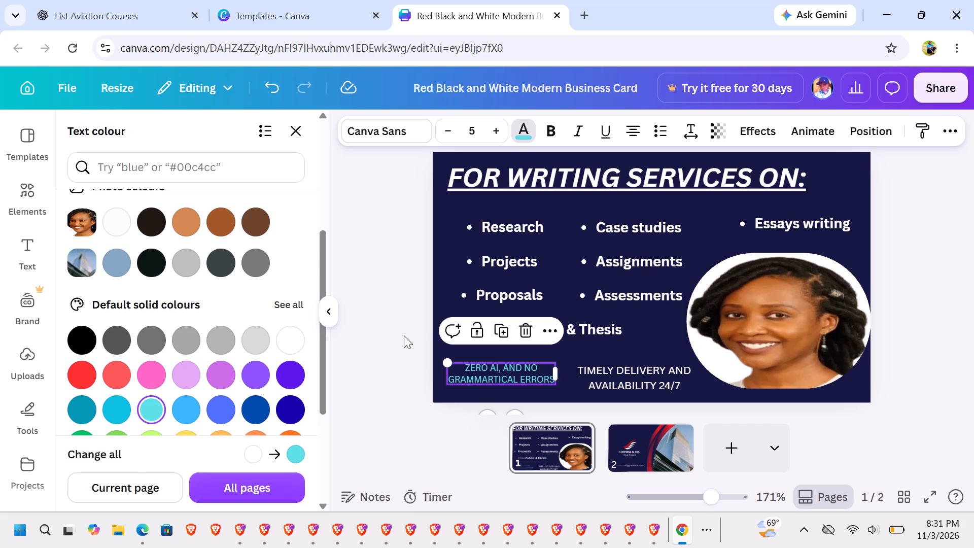
Colour the timely-delivery tagline pink from the default solid colours.
{"action": "left_click", "coordinate": [632, 373]}
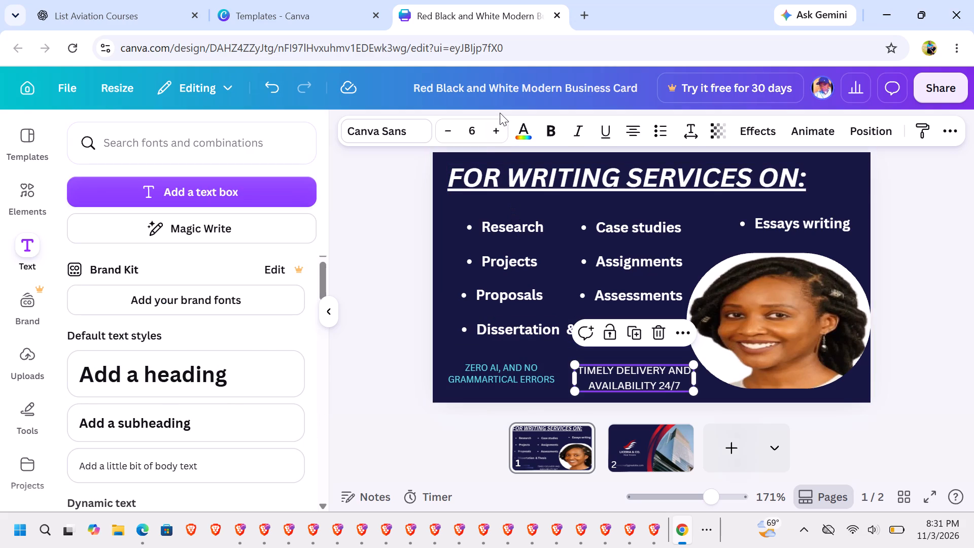
{"action": "left_click", "coordinate": [527, 142]}
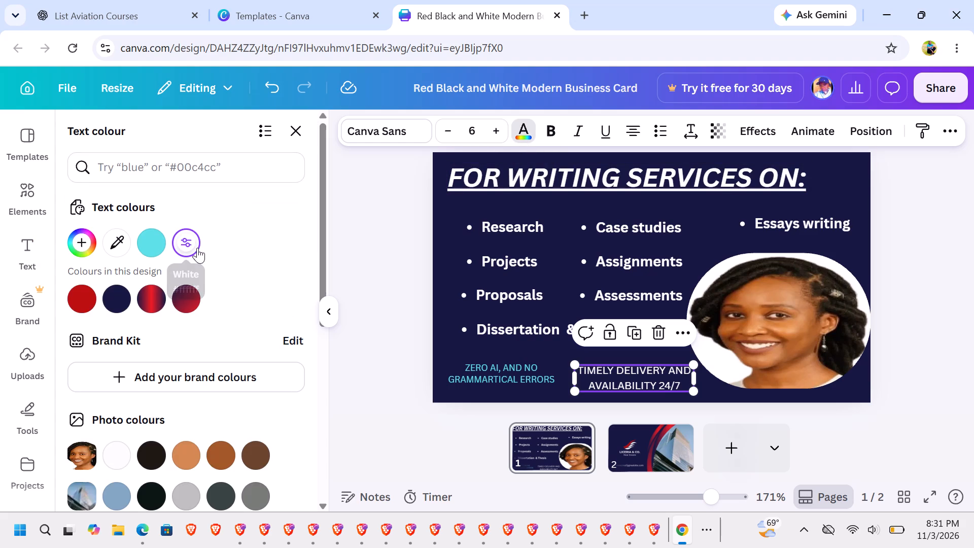
{"action": "left_click_drag", "start_coordinate": [323, 255], "coordinate": [323, 255]}
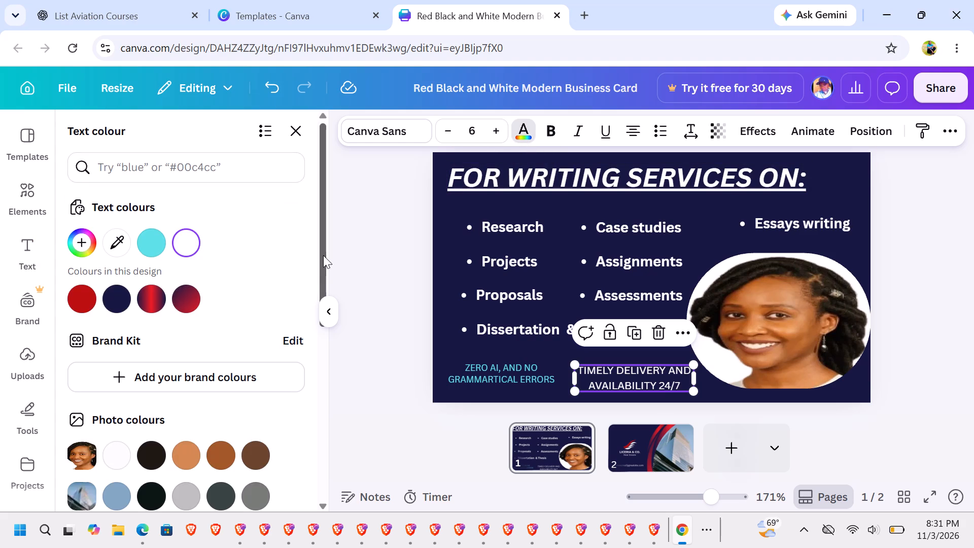
{"action": "left_click_drag", "start_coordinate": [323, 255], "coordinate": [321, 382]}
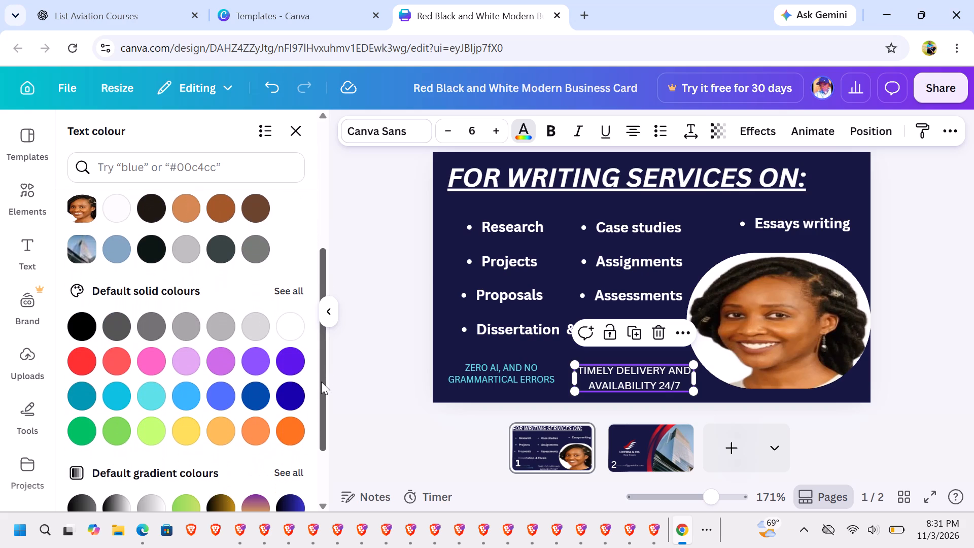
{"action": "left_click", "coordinate": [151, 352]}
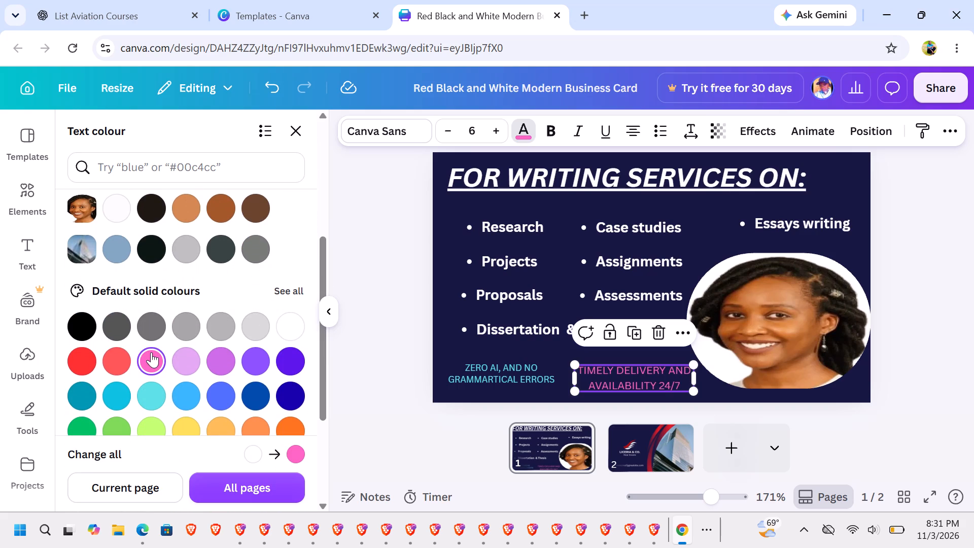
{"action": "left_click", "coordinate": [387, 316]}
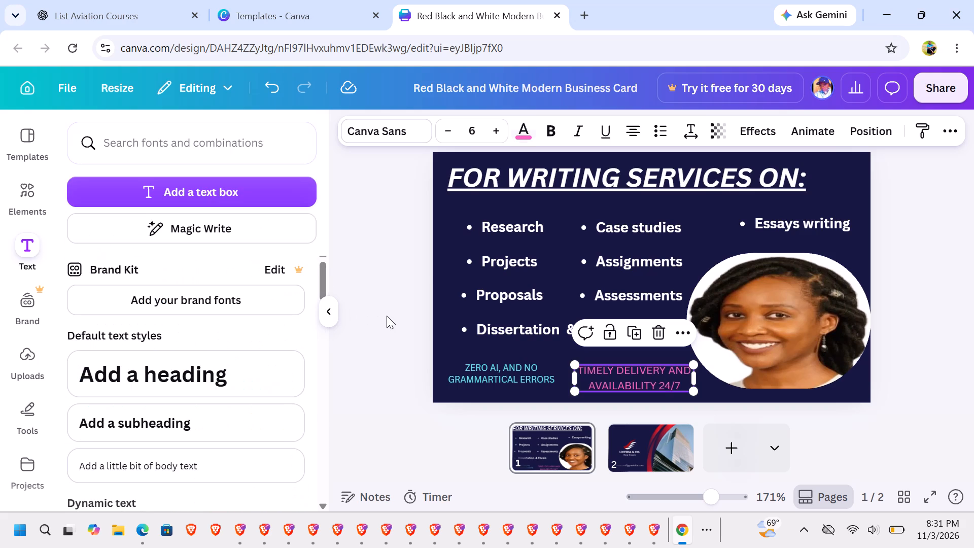
{"action": "left_click", "coordinate": [716, 237]}
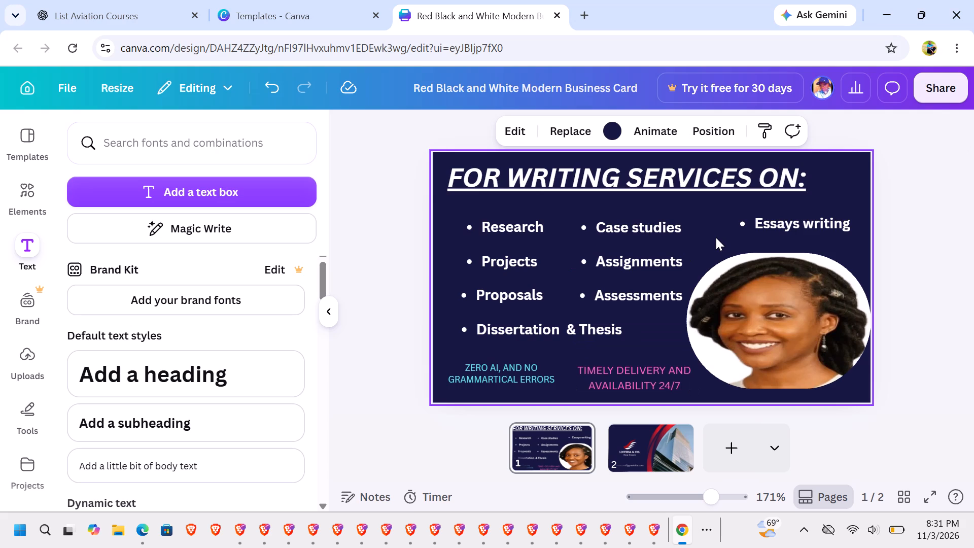
Colour the "FOR WRITING SERVICES ON:" heading brown, using the darker orange-brown from the portrait's photo colours.
{"action": "left_click", "coordinate": [635, 190]}
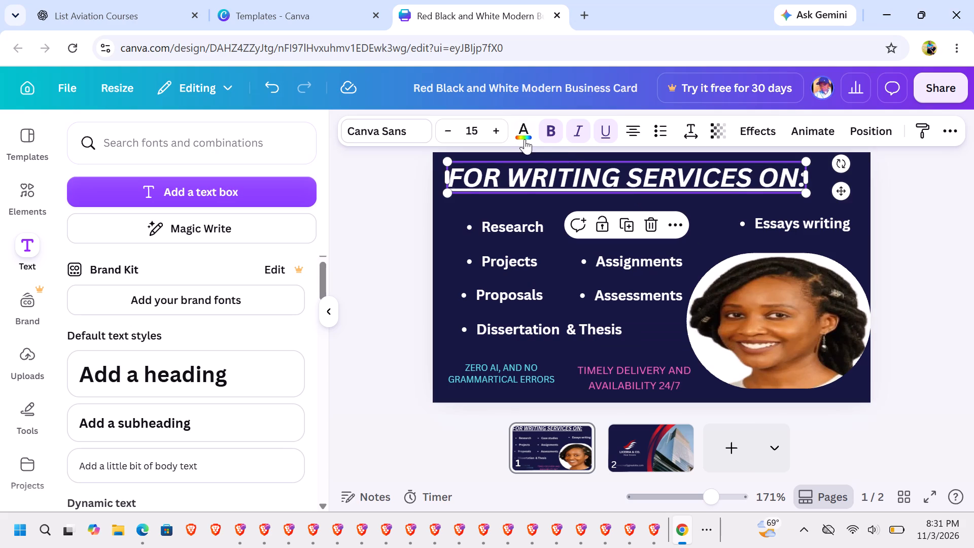
{"action": "left_click", "coordinate": [524, 137]}
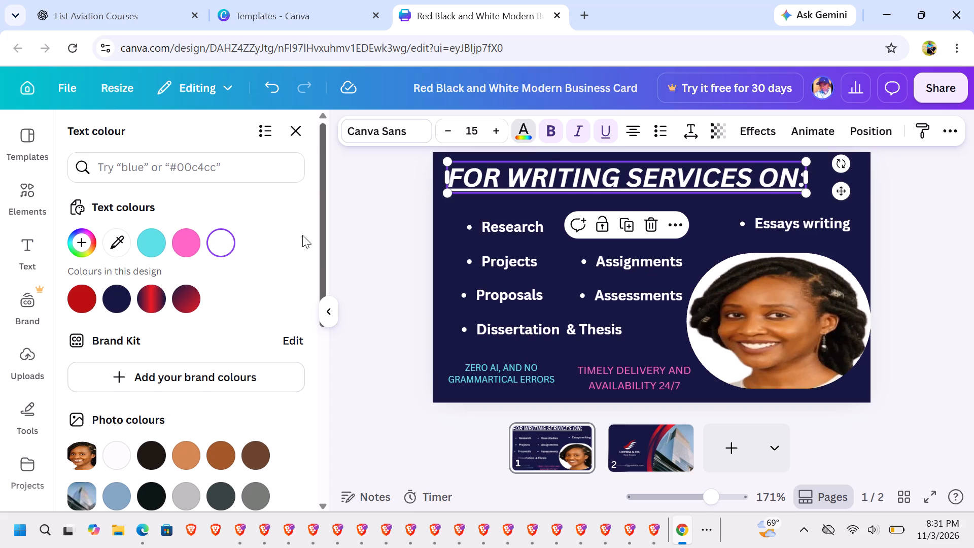
{"action": "left_click", "coordinate": [231, 452]}
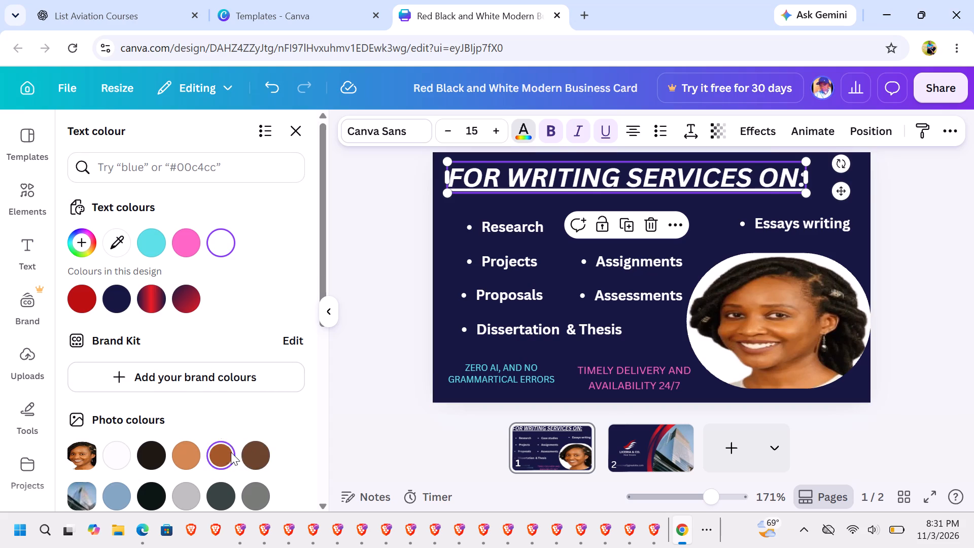
{"action": "left_click", "coordinate": [387, 237]}
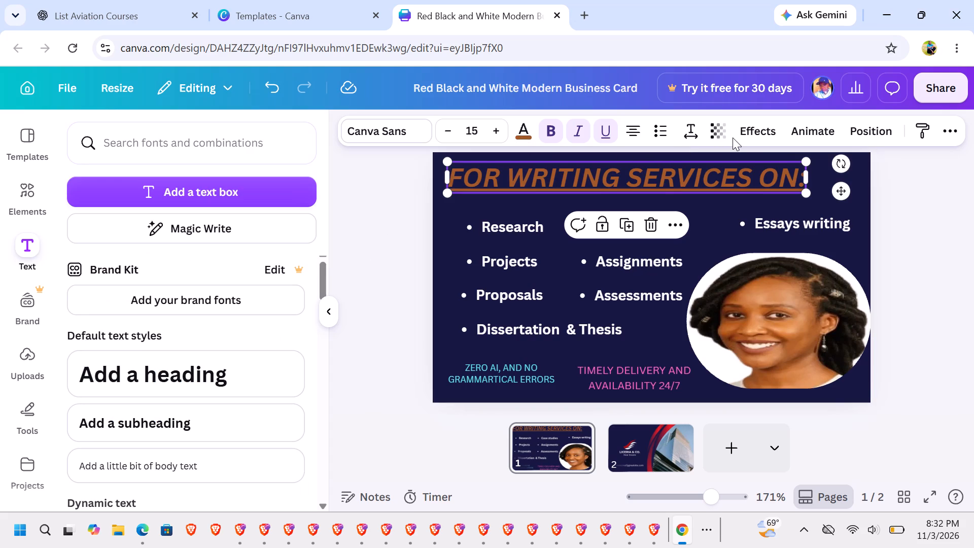
Download the business card design as a PNG at size 1 and high quality.
{"action": "left_click", "coordinate": [931, 74]}
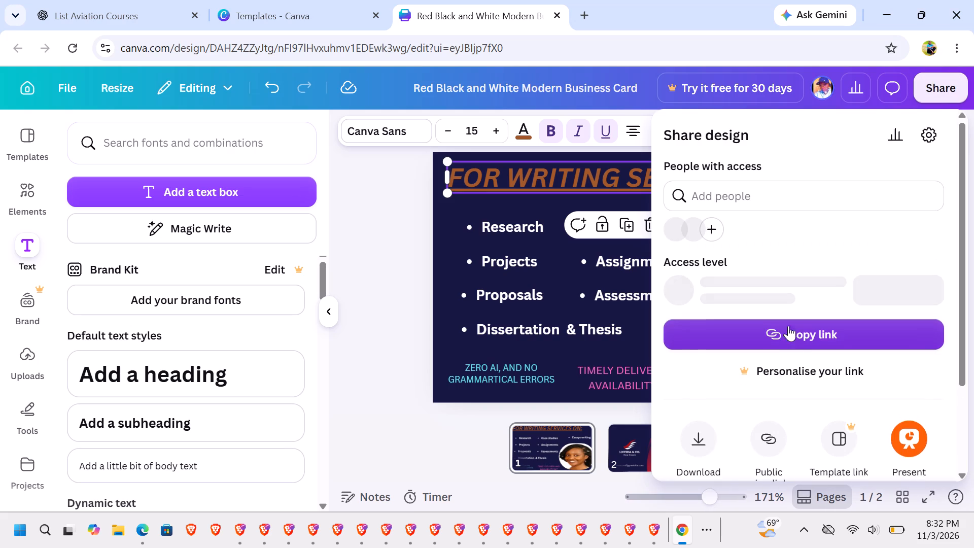
{"action": "left_click", "coordinate": [695, 444]}
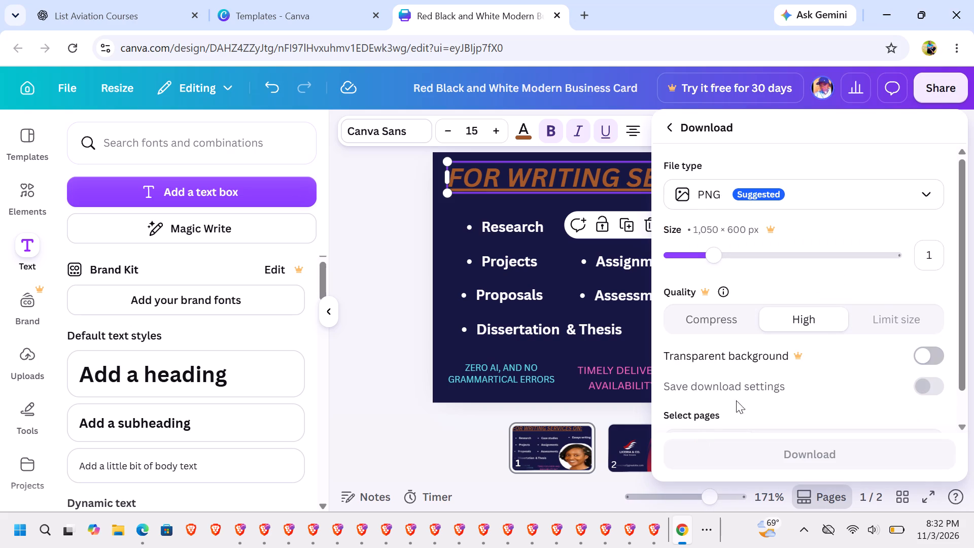
{"action": "left_click_drag", "start_coordinate": [960, 279], "coordinate": [962, 340]}
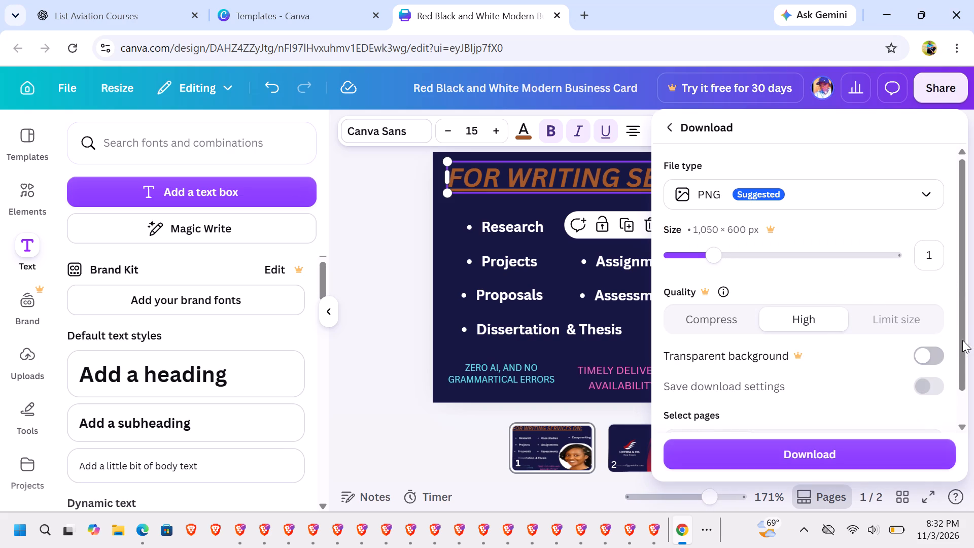
{"action": "left_click_drag", "start_coordinate": [962, 340], "coordinate": [955, 365]}
{"action": "left_click", "coordinate": [815, 453]}
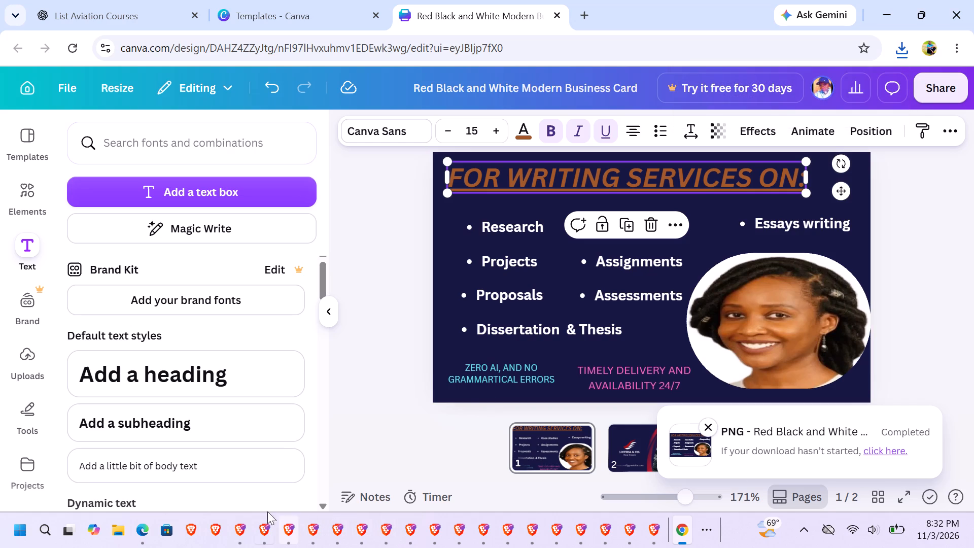
Switch to the Fiverr window in Brave and show the draft gigs on the Gigs page.
{"action": "left_click", "coordinate": [258, 521]}
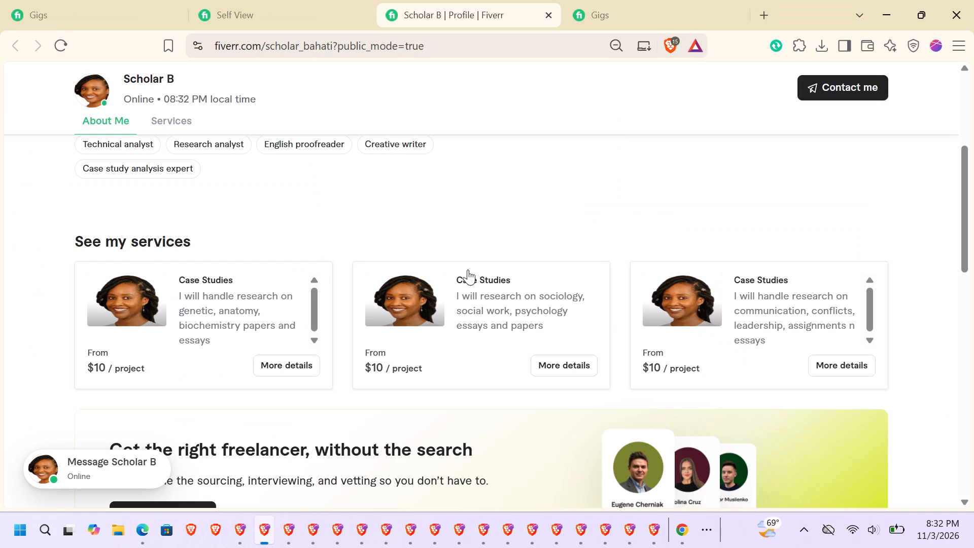
{"action": "left_click_drag", "start_coordinate": [971, 231], "coordinate": [961, 231]}
{"action": "left_click_drag", "start_coordinate": [961, 231], "coordinate": [954, 78]}
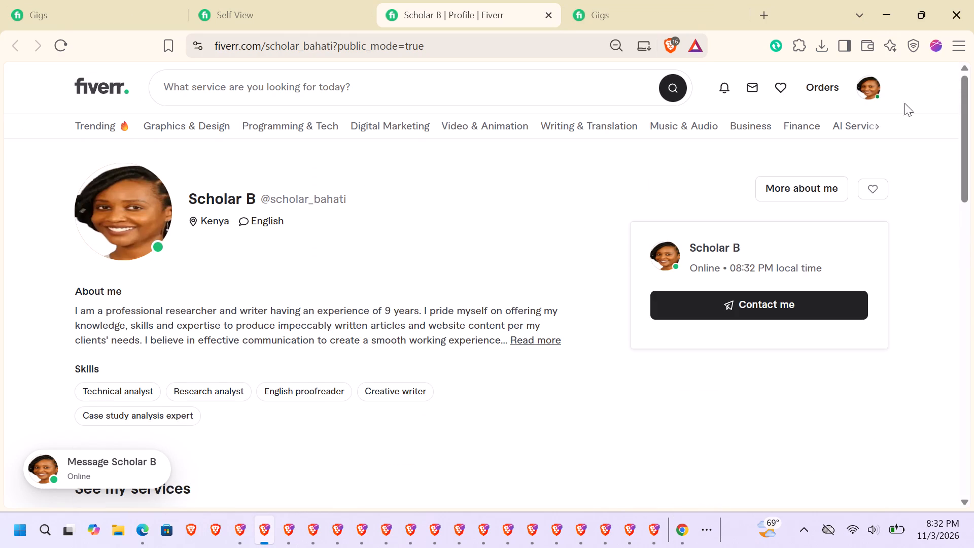
{"action": "left_click", "coordinate": [247, 9]}
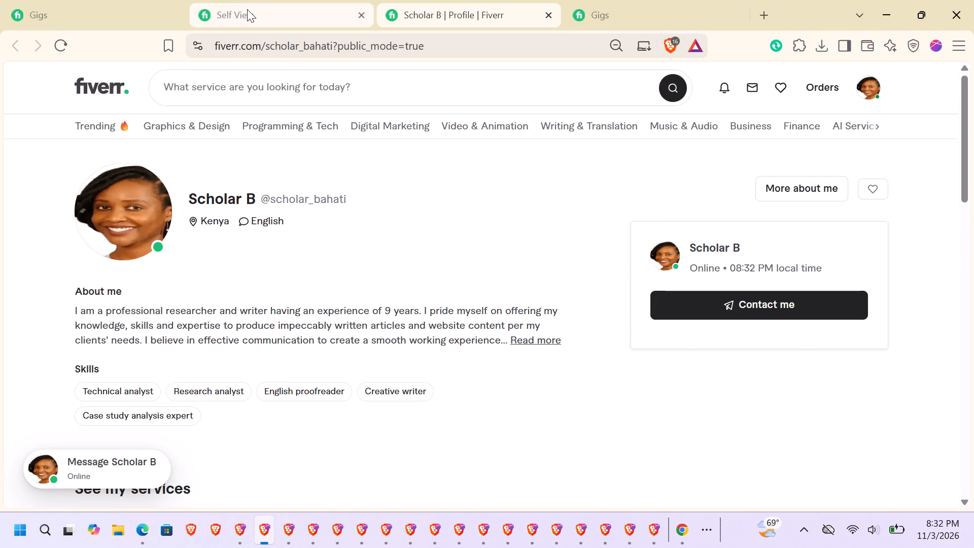
{"action": "left_click", "coordinate": [143, 4]}
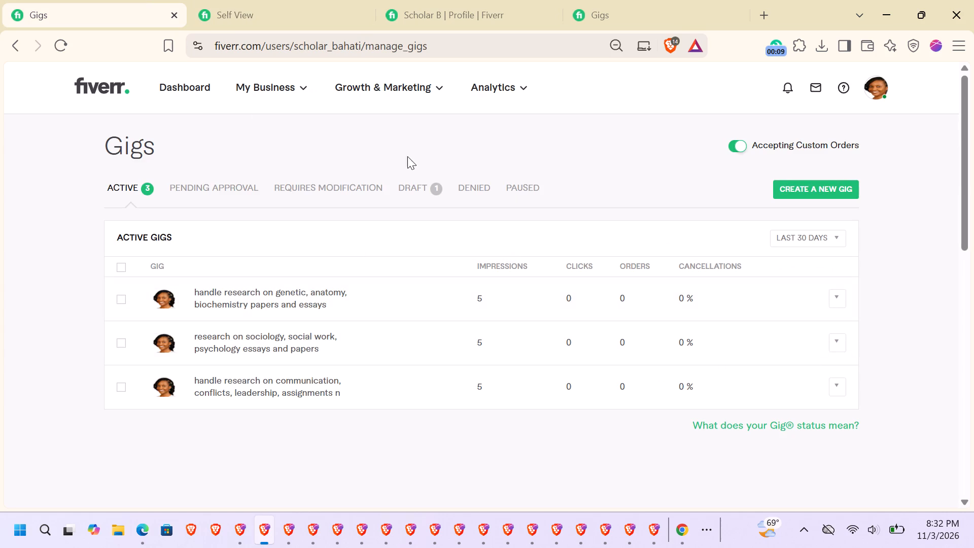
{"action": "left_click", "coordinate": [413, 183]}
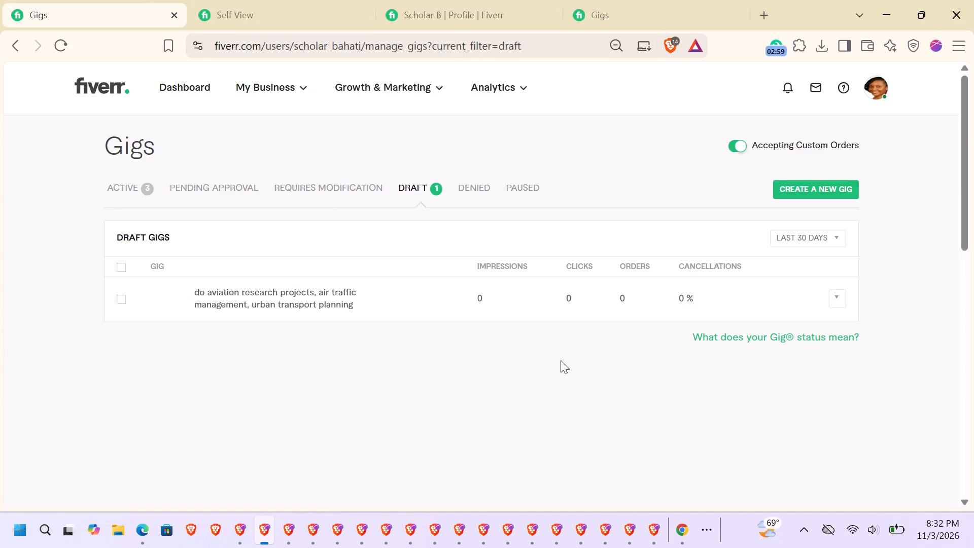
Bring up the remaining running apps hidden in the taskbar overflow.
{"action": "left_click", "coordinate": [704, 529]}
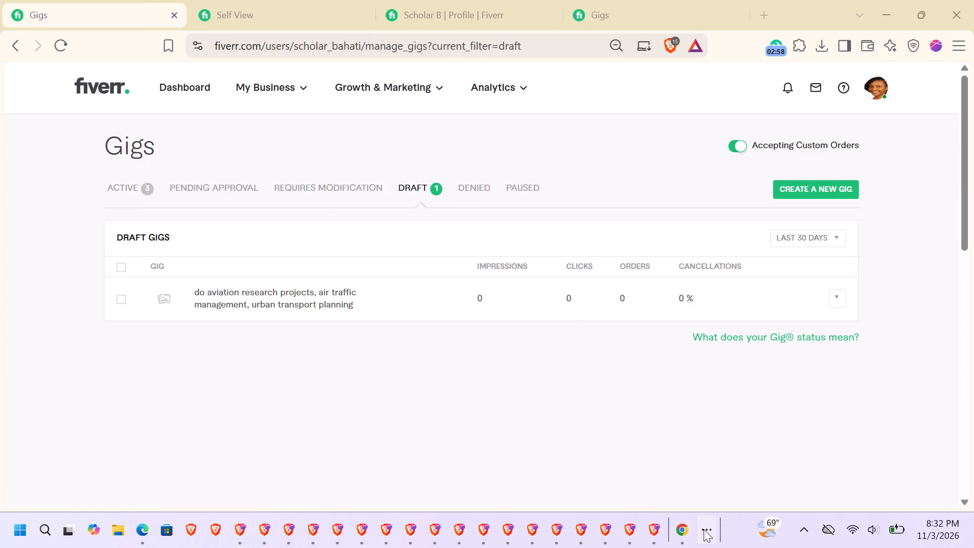